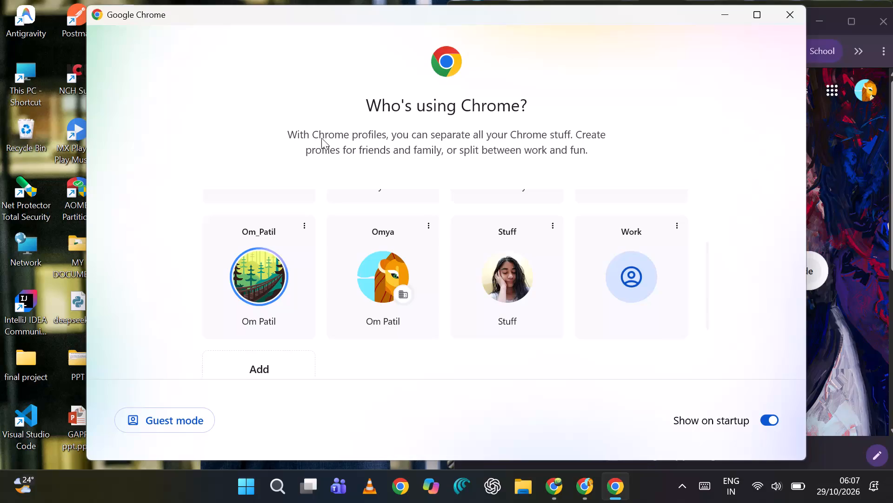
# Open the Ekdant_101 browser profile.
pyautogui.scroll(4, 306, 285)
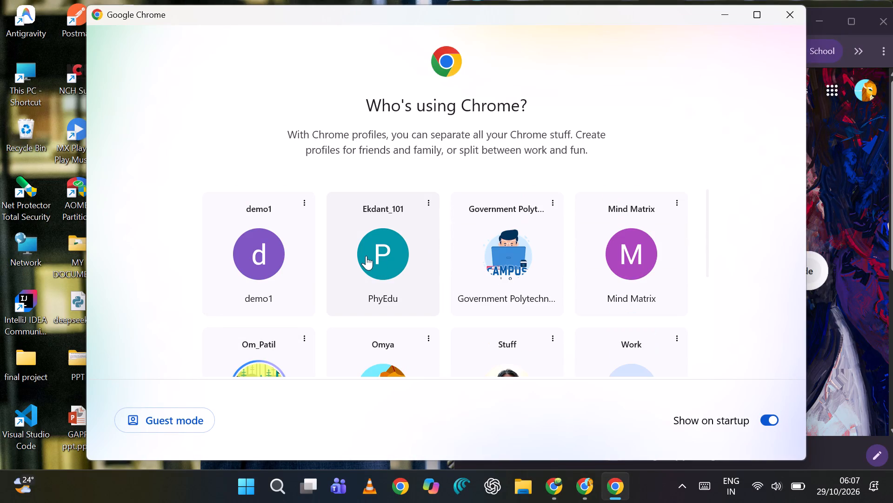
pyautogui.click(364, 255)
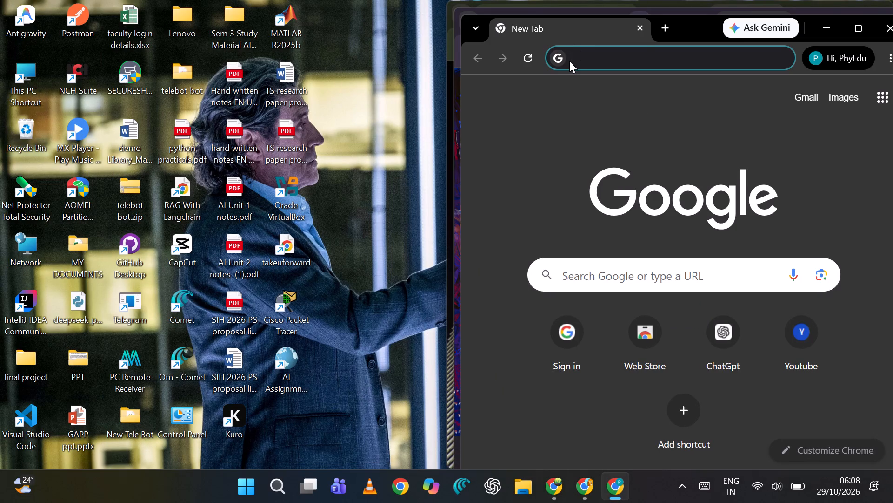
# Search the web for "latex" and open the Overleaf Online LaTeX Editor result.
pyautogui.press('l')
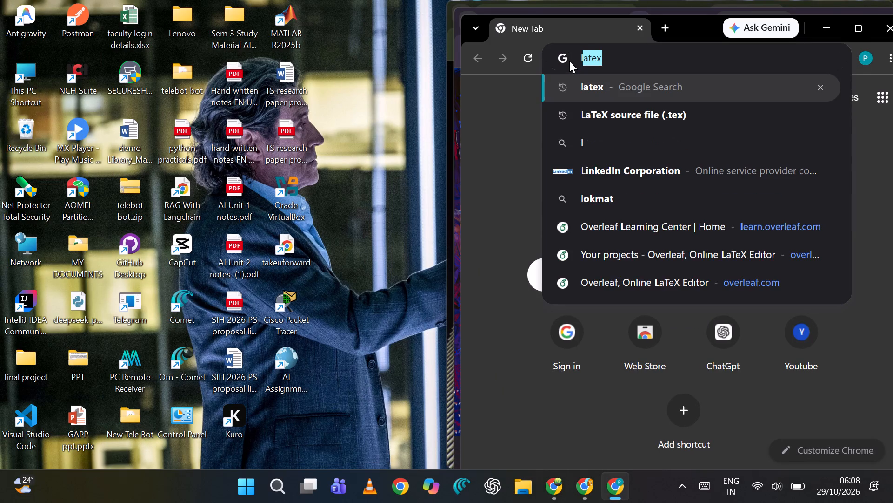
pyautogui.write('atex')
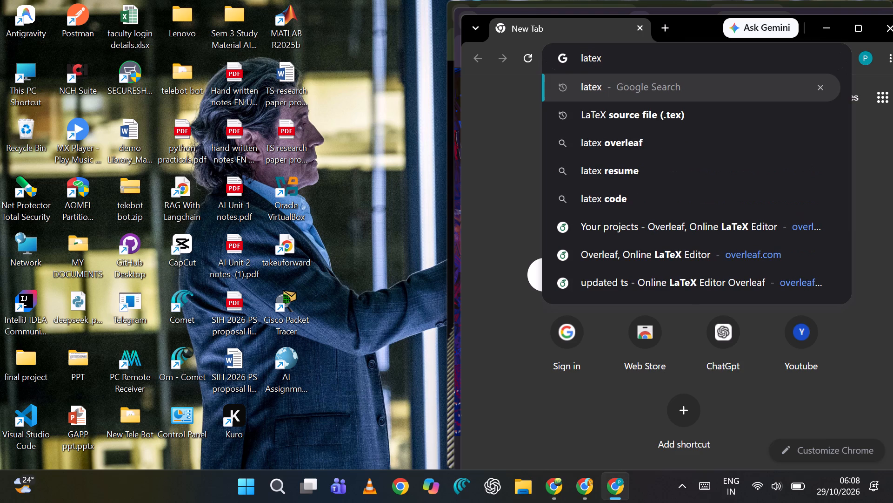
pyautogui.press('Return')
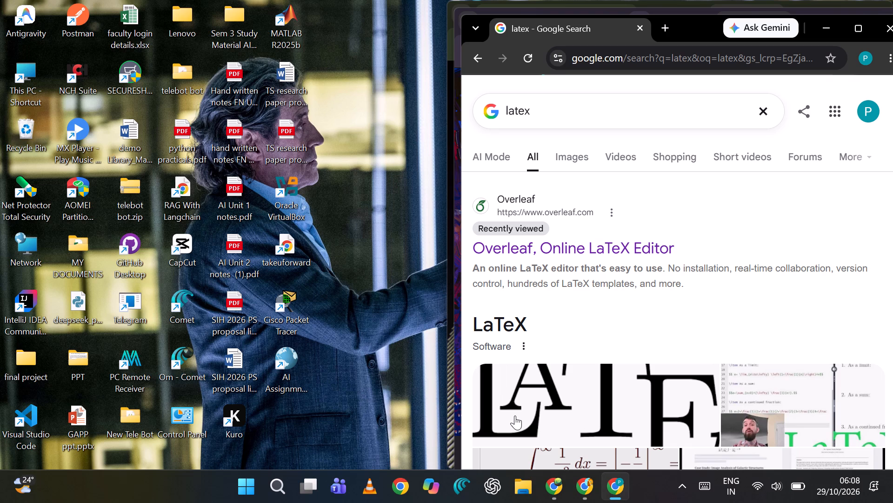
pyautogui.click(568, 249)
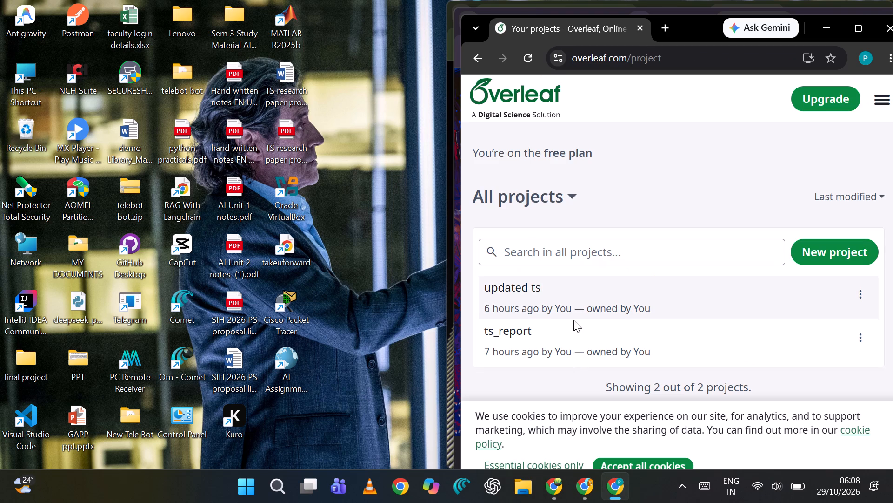
# Open the "updated ts" project and enlarge its browser window to full screen size.
pyautogui.doubleClick(576, 296)
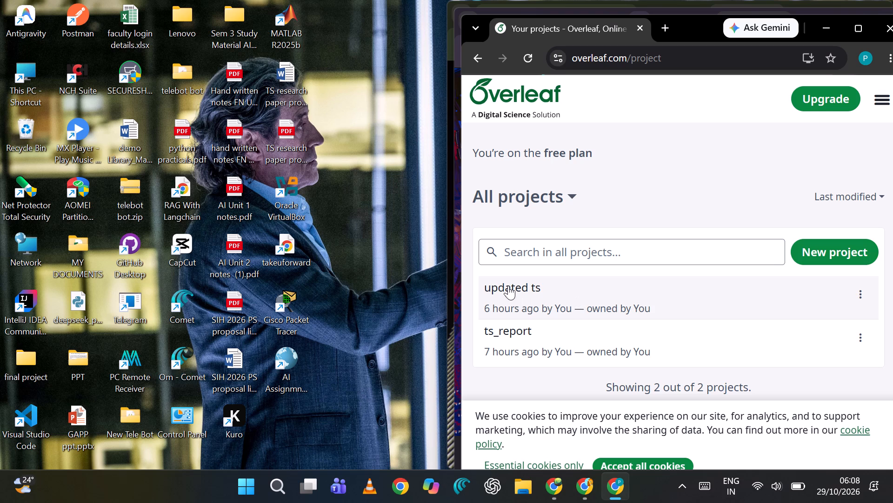
pyautogui.click(508, 285)
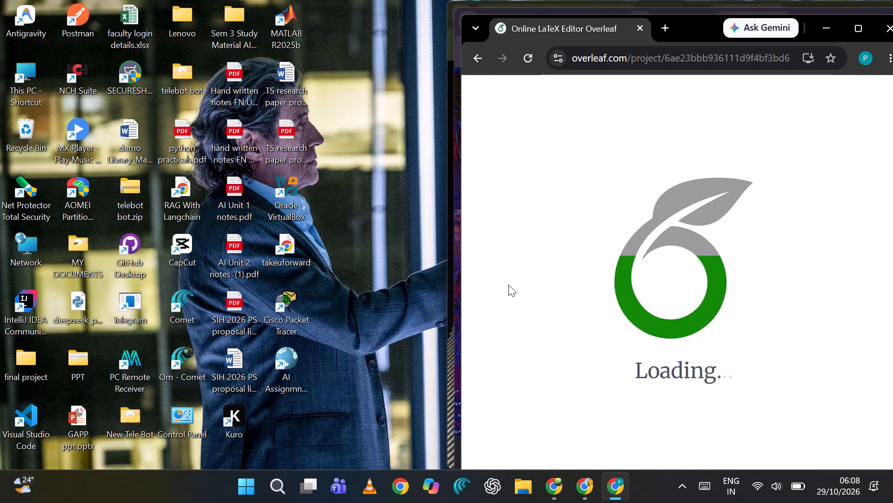
pyautogui.click(862, 38)
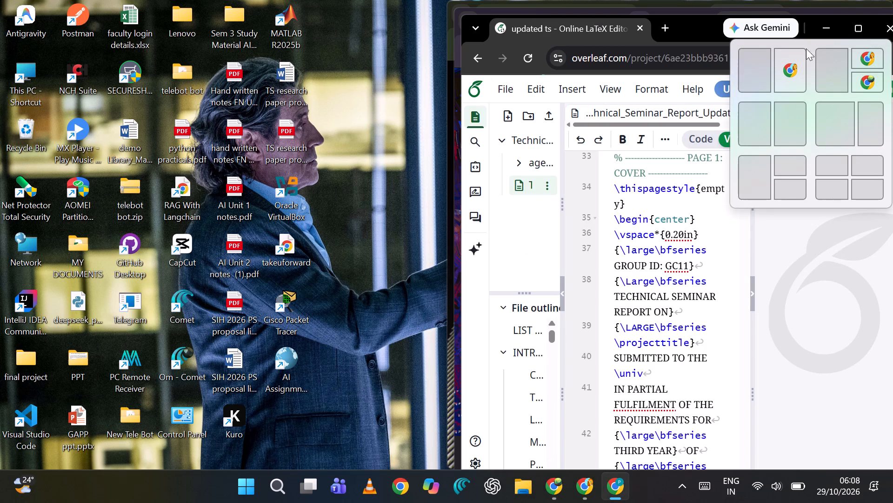
pyautogui.click(750, 74)
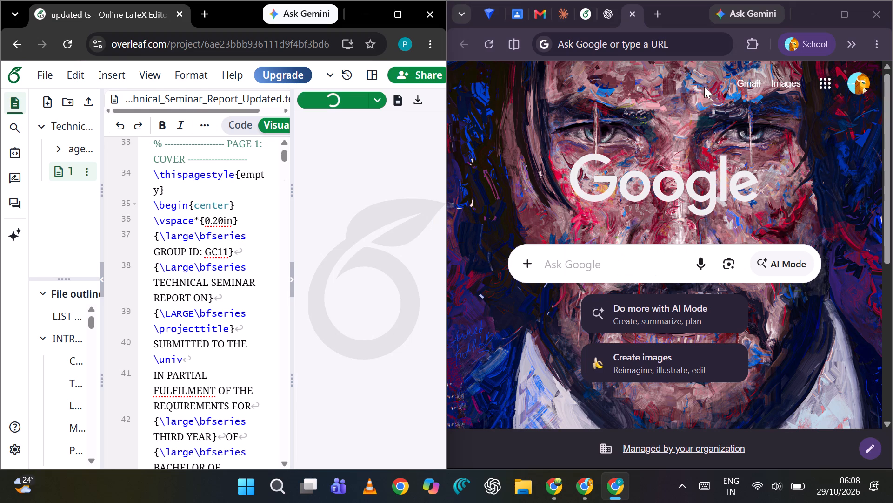
pyautogui.click(404, 19)
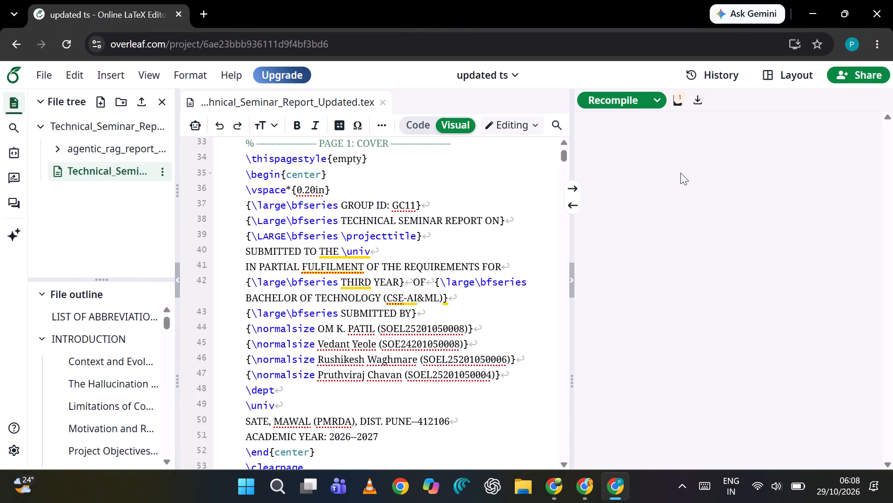
# Look through the compile logs and return to the PDF preview.
pyautogui.click(675, 103)
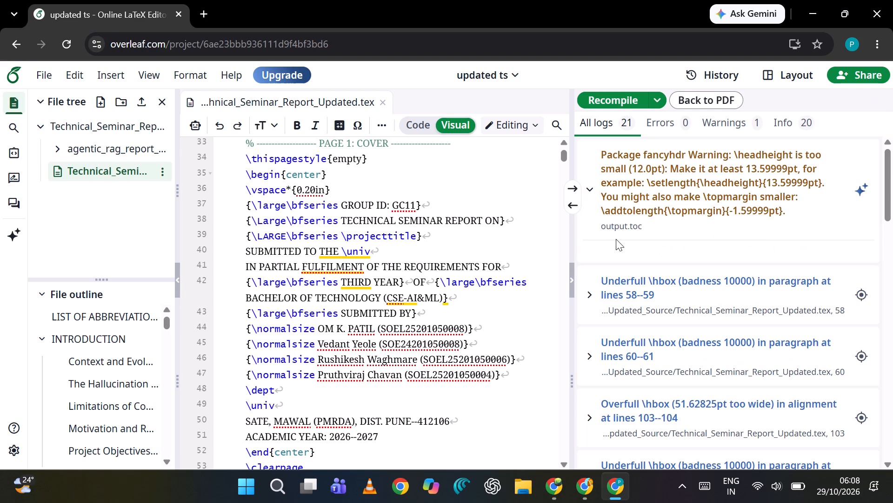
pyautogui.scroll(-13, 616, 239)
pyautogui.scroll(6, 616, 239)
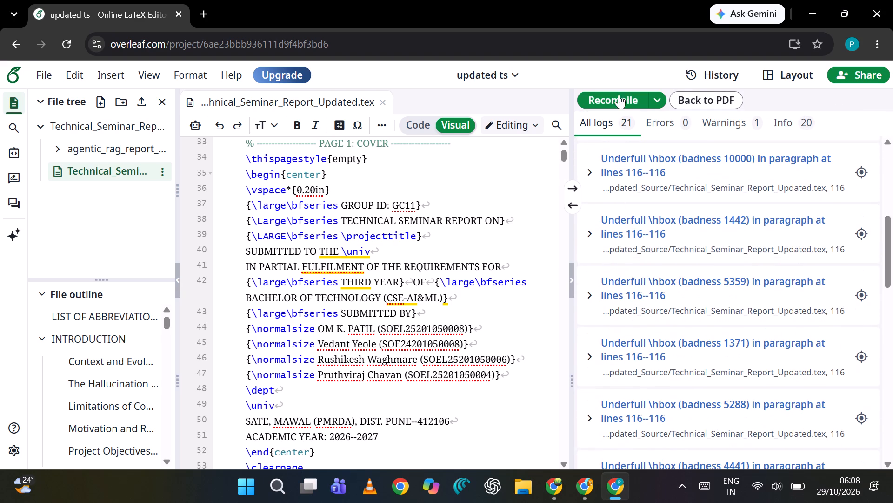
pyautogui.click(693, 96)
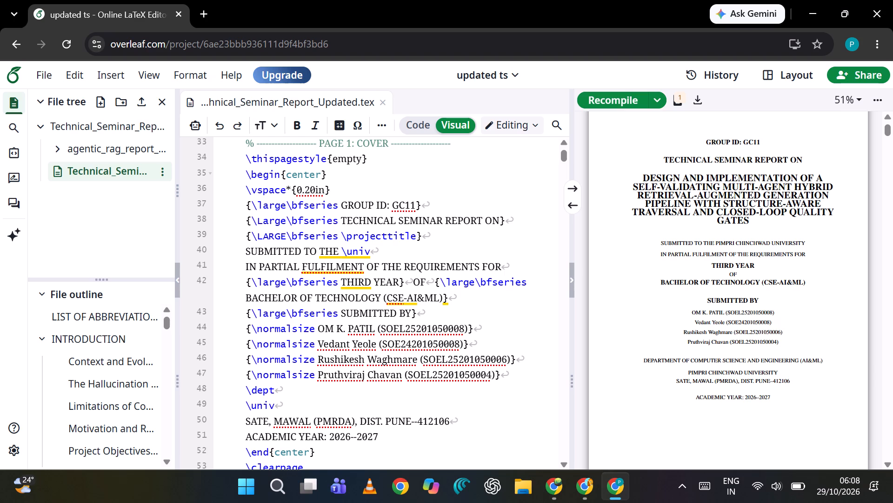
# Examine the cover and certificate pages in the compiled PDF preview.
pyautogui.scroll(-1, 707, 181)
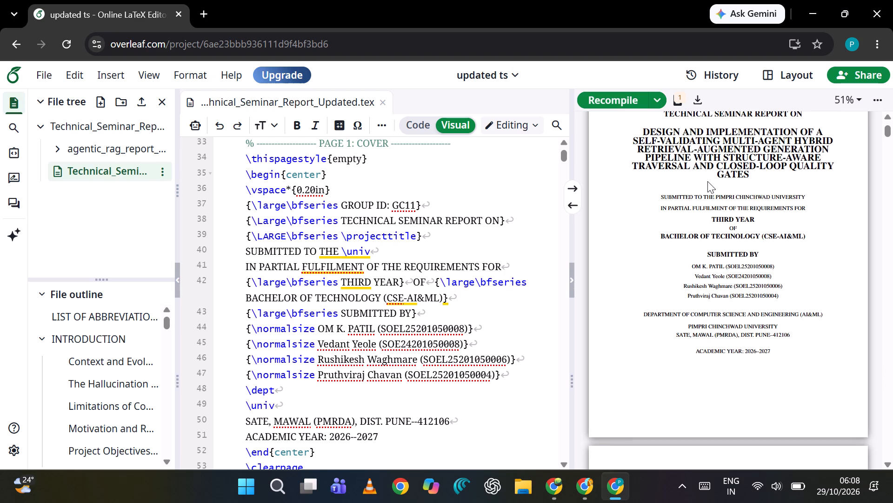
pyautogui.scroll(-3, 707, 181)
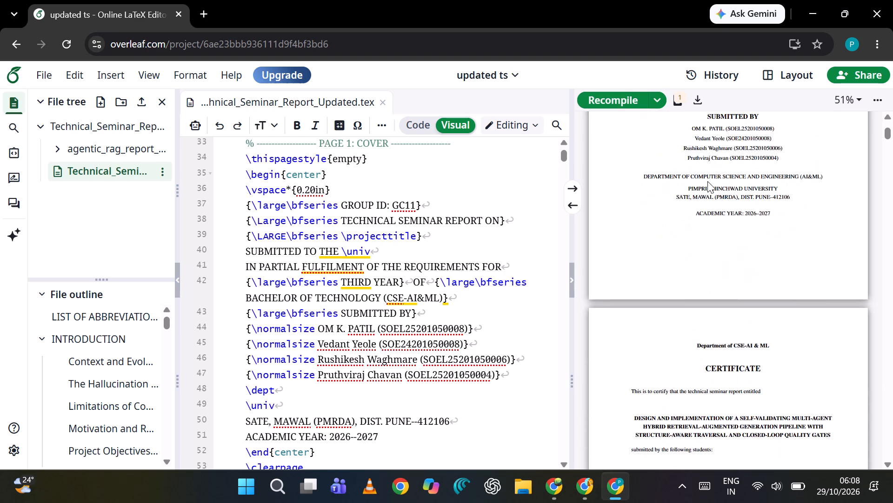
pyautogui.scroll(-4, 707, 181)
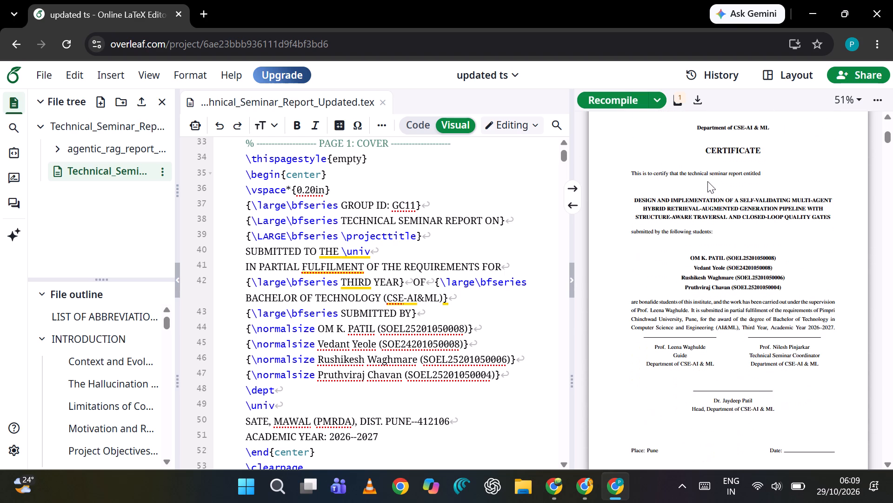
pyautogui.scroll(-2, 707, 181)
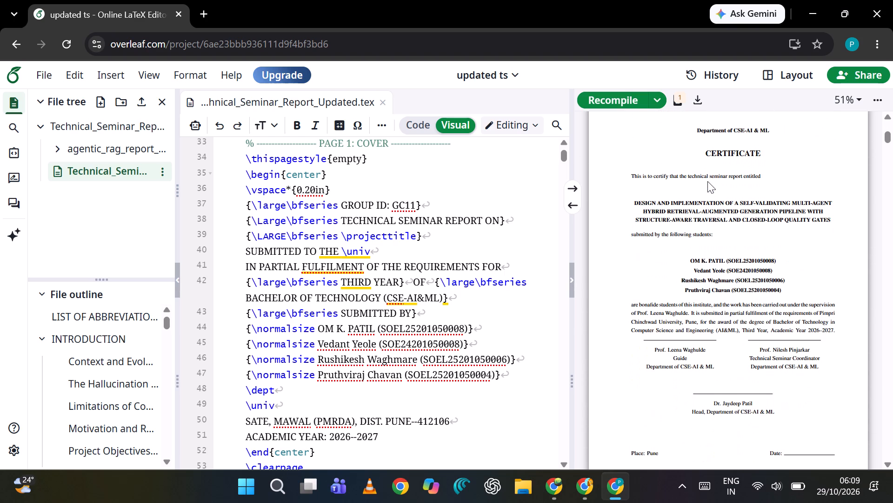
# Copy {center} from the certificate heading's \begin command and paste it after \noindent before "This is to certify that the technical seminar report entitled".
pyautogui.scroll(-6, 346, 318)
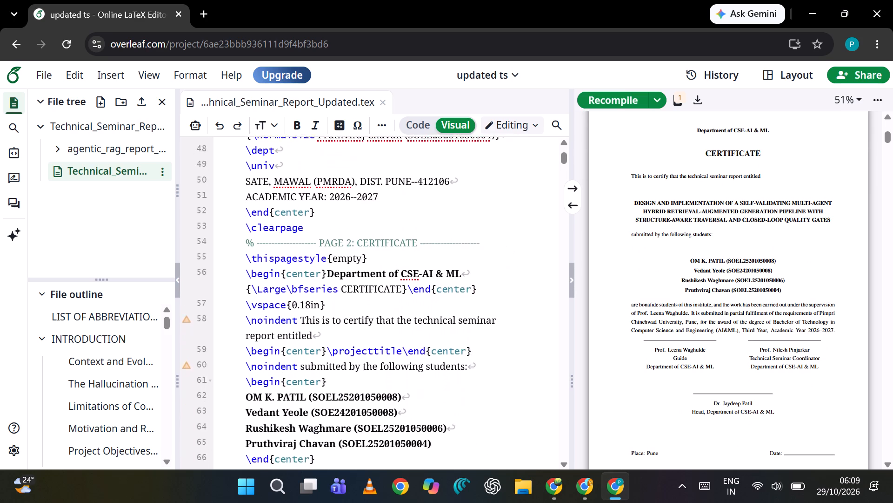
pyautogui.scroll(-1, 346, 318)
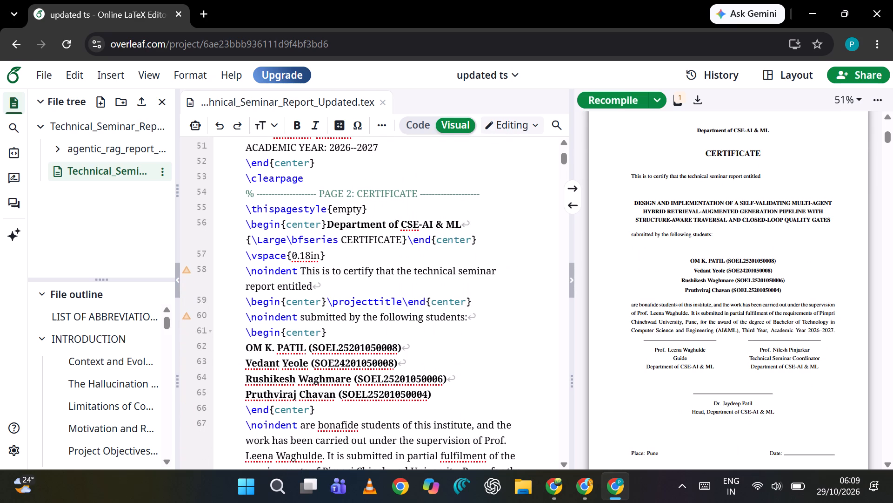
pyautogui.click(300, 272)
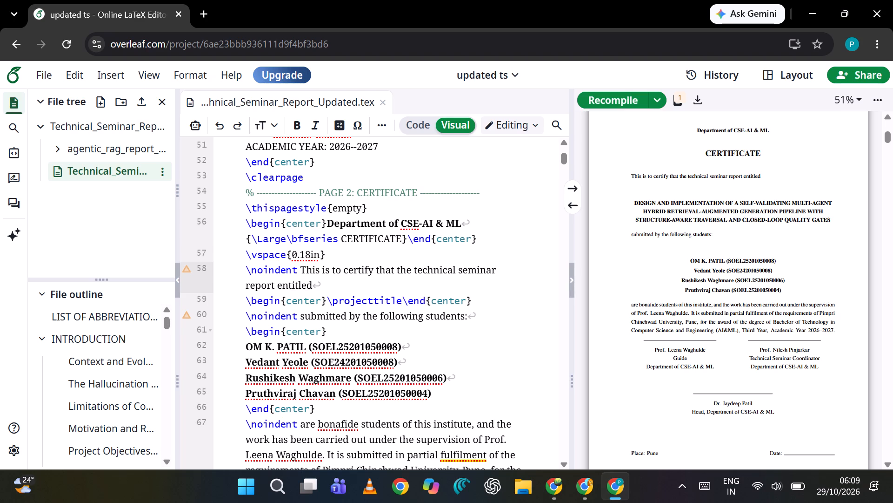
pyautogui.moveTo(281, 222); pyautogui.dragTo(335, 217)
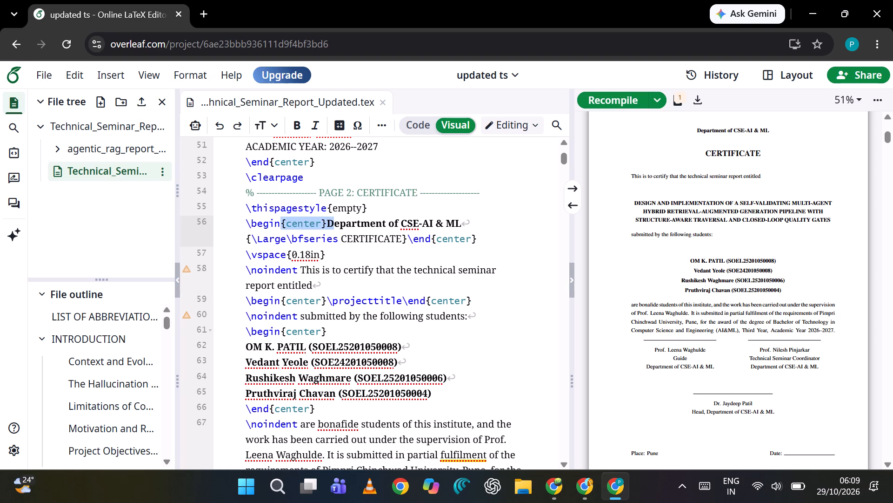
pyautogui.moveTo(335, 217); pyautogui.dragTo(340, 215)
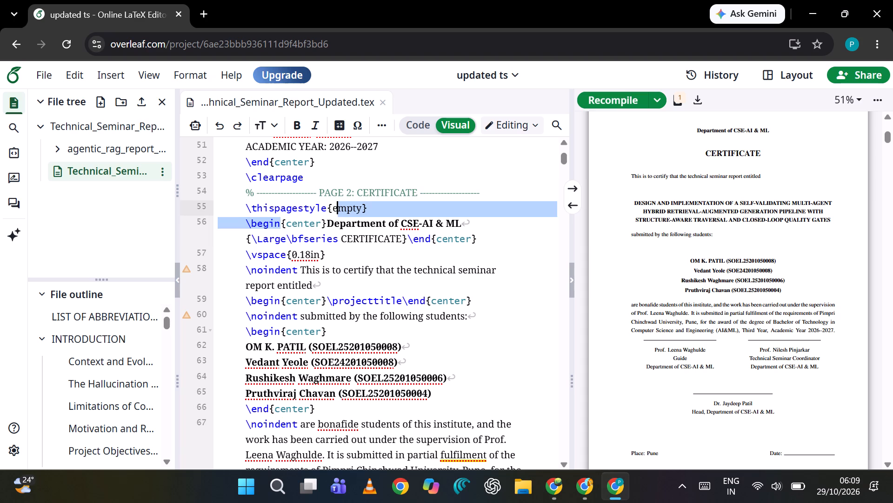
pyautogui.moveTo(340, 215); pyautogui.dragTo(328, 222)
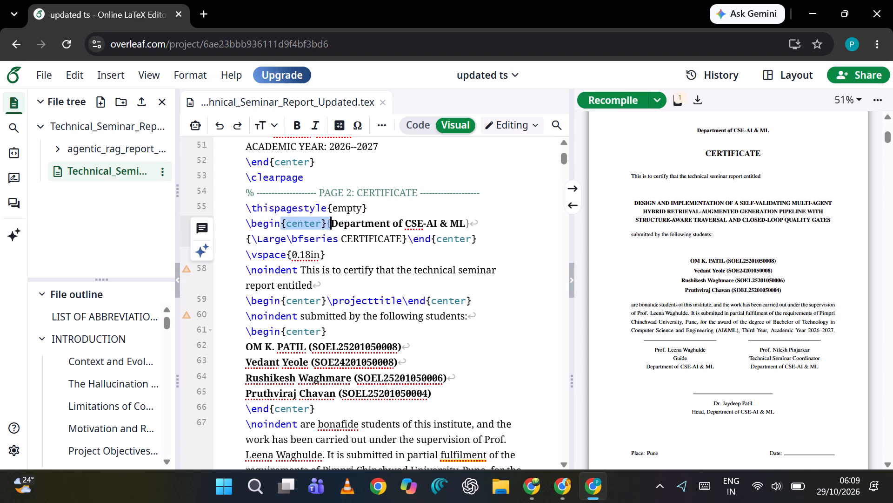
pyautogui.hotkey('ctrl', 'c')
pyautogui.click(327, 230)
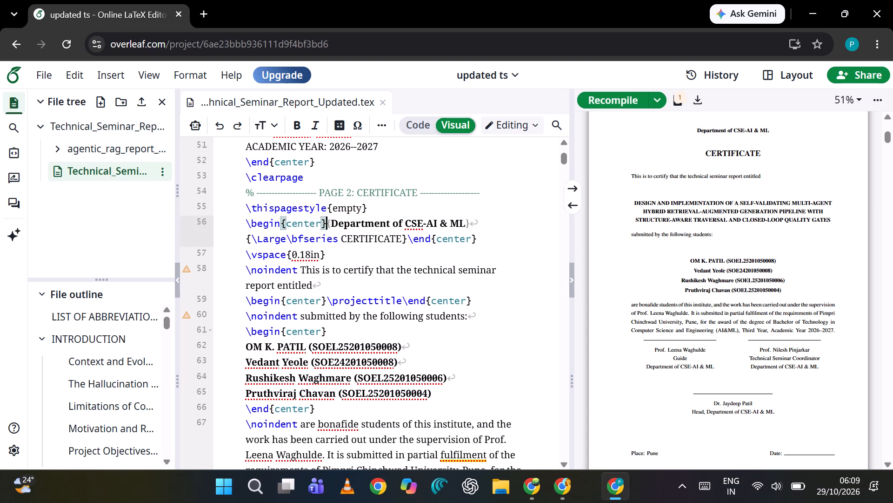
pyautogui.doubleClick(327, 230)
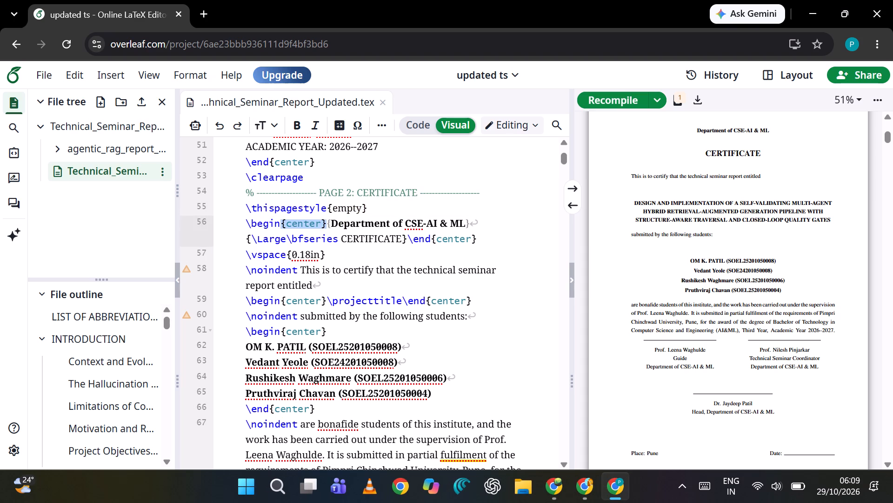
pyautogui.hotkey('ctrl', 'c')
pyautogui.click(298, 266)
pyautogui.hotkey('ctrl', 'v')
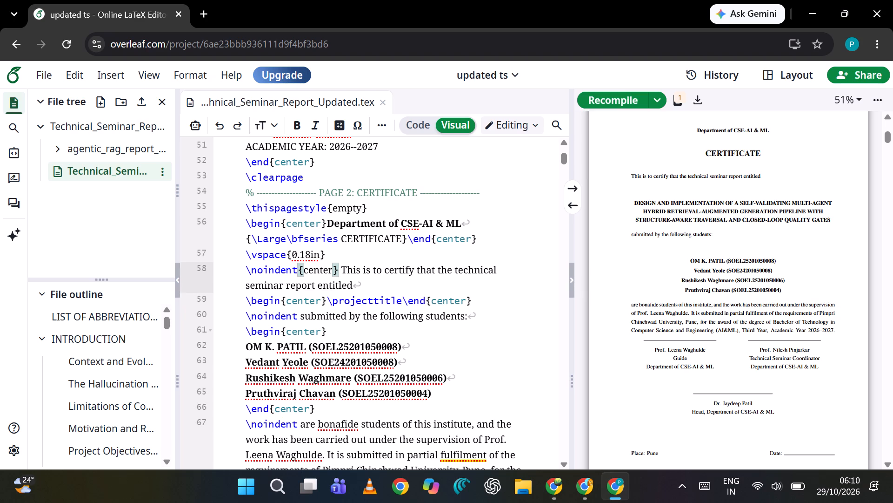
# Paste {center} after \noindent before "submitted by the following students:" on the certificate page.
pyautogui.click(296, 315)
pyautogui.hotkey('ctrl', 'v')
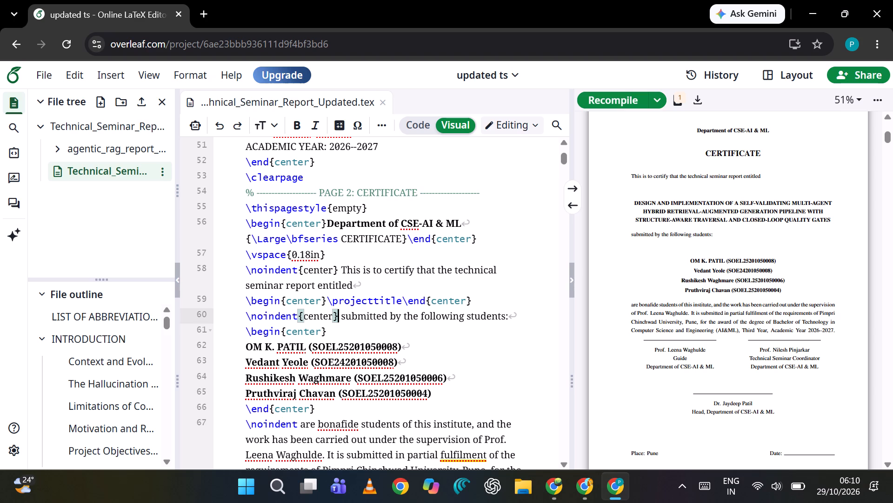
# Remove {center} after \noindent before "submitted by the following students:" and before "This is to certify that the technical seminar report entitled".
pyautogui.click(347, 328)
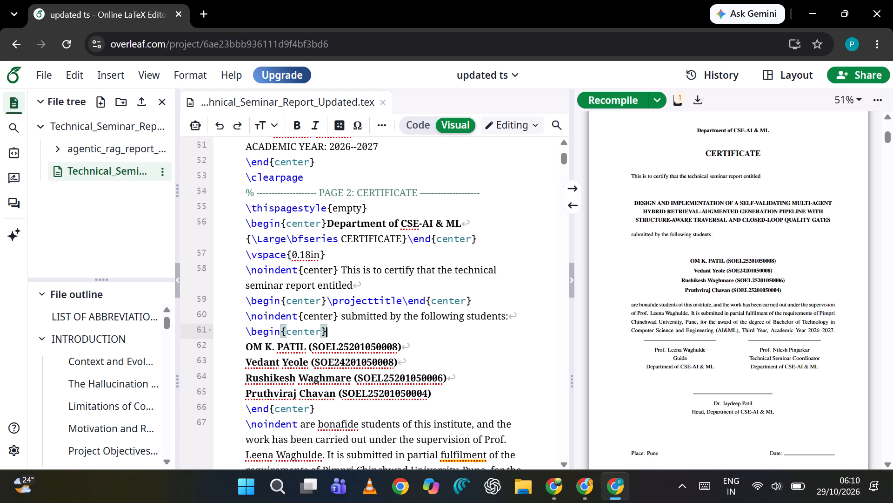
pyautogui.click(334, 320)
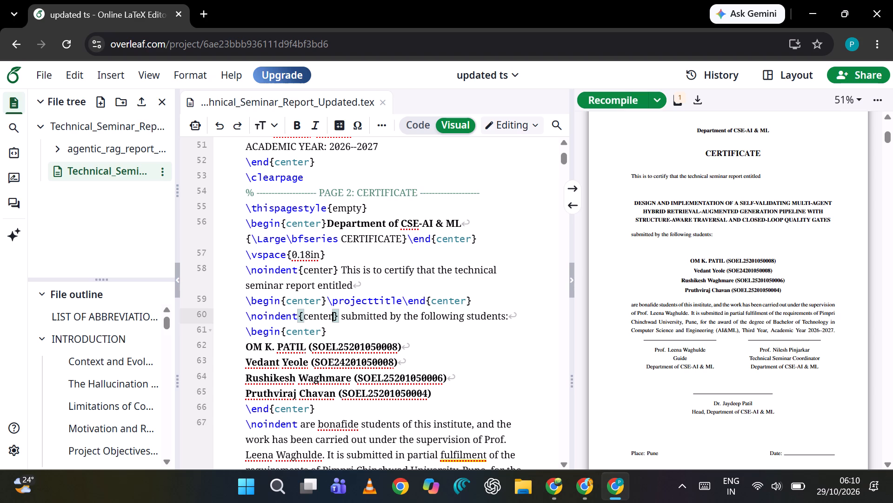
pyautogui.doubleClick(317, 321)
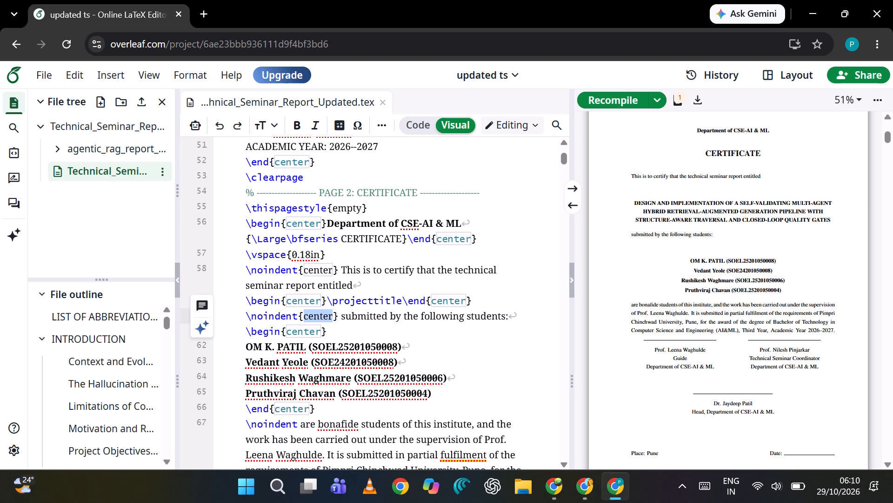
pyautogui.press('BackSpace')
pyautogui.press('Delete')
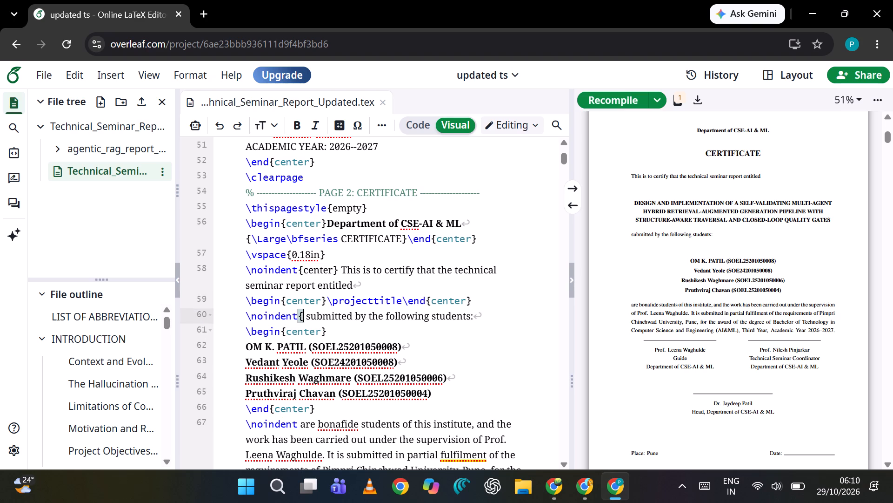
pyautogui.press('BackSpace')
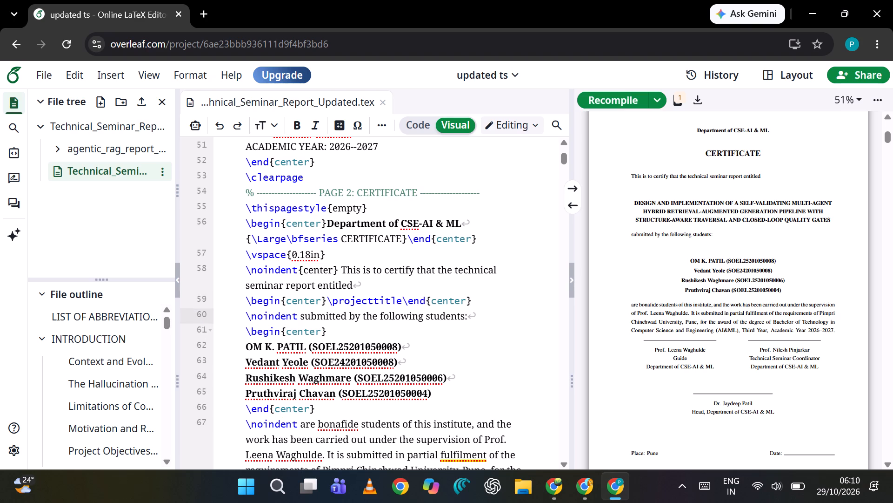
pyautogui.doubleClick(318, 274)
pyautogui.press('BackSpace')
pyautogui.press('Delete')
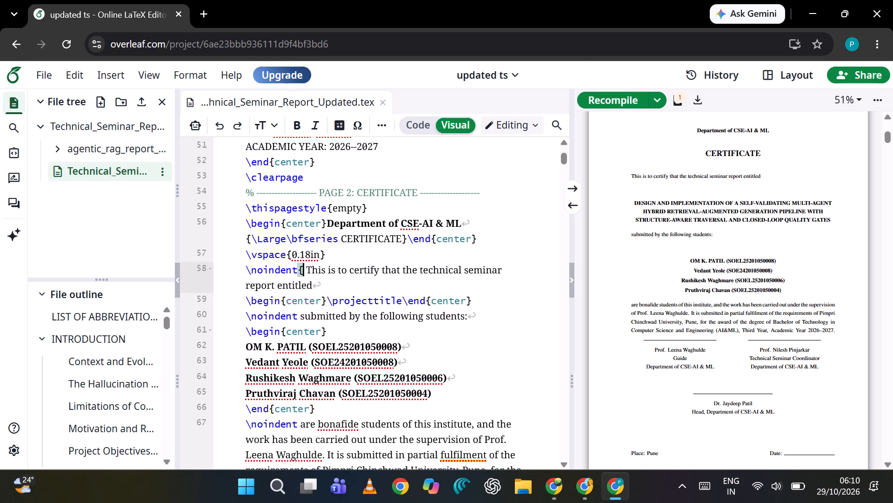
pyautogui.press('BackSpace')
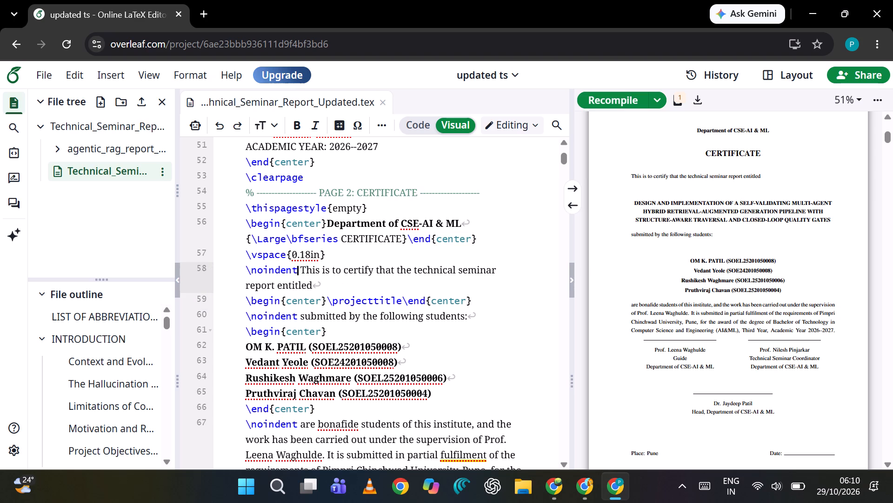
pyautogui.click(390, 279)
pyautogui.moveTo(243, 266); pyautogui.dragTo(303, 278)
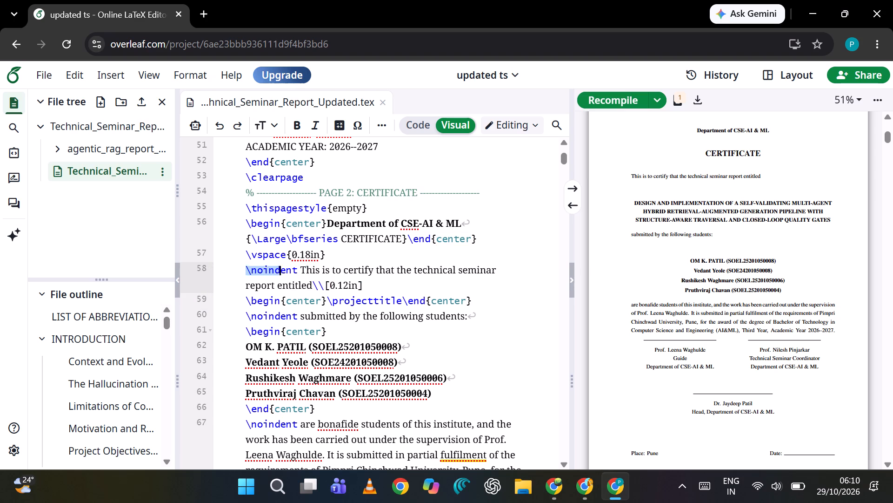
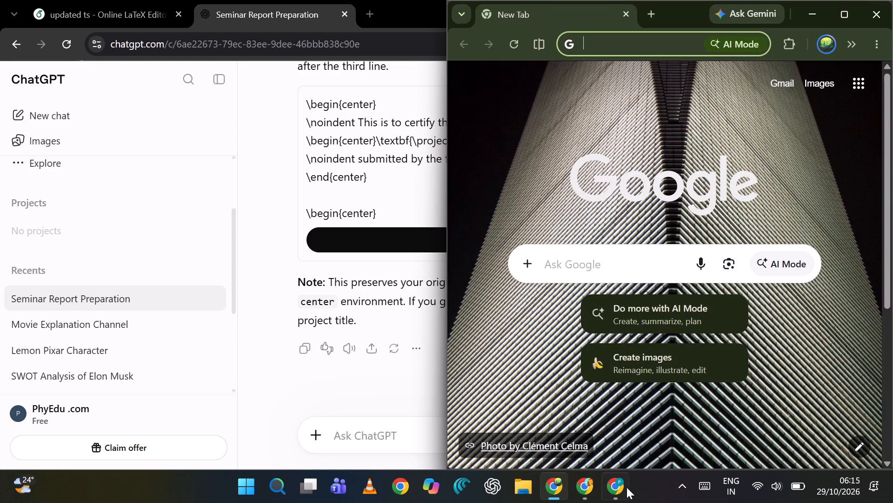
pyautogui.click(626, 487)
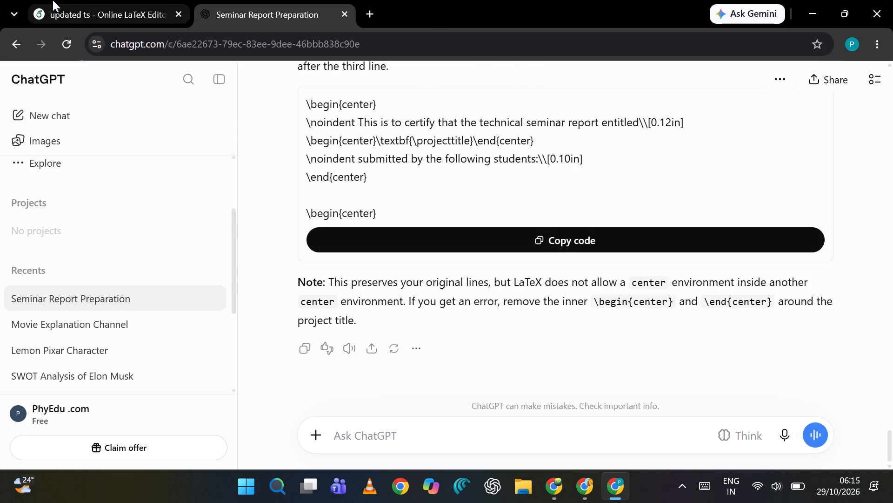
# In the Overleaf source, replace the certificate lines from "\noindent This is to certify" through the following students' \begin{center} with the copied code.
pyautogui.click(53, 0)
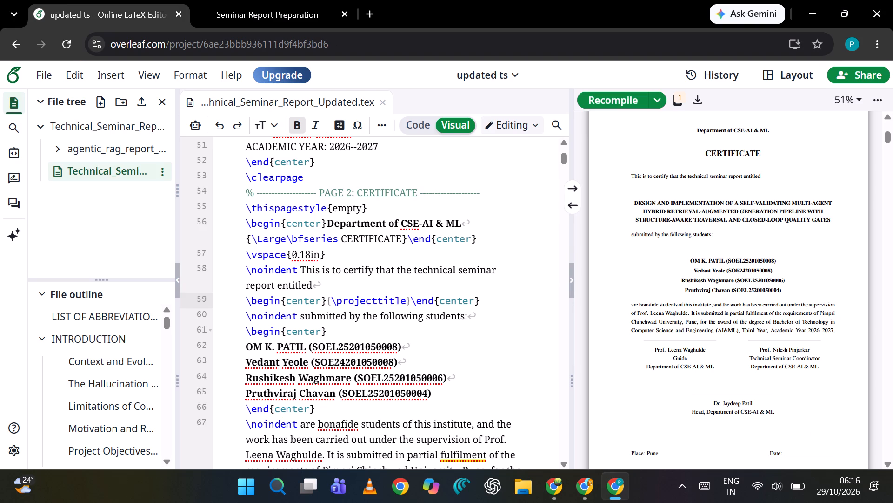
pyautogui.moveTo(328, 329); pyautogui.dragTo(250, 259)
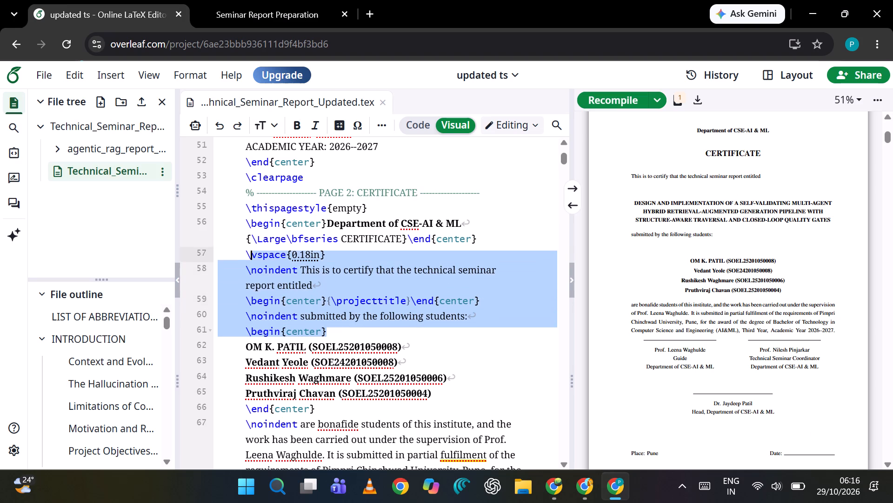
pyautogui.moveTo(250, 259); pyautogui.dragTo(238, 272)
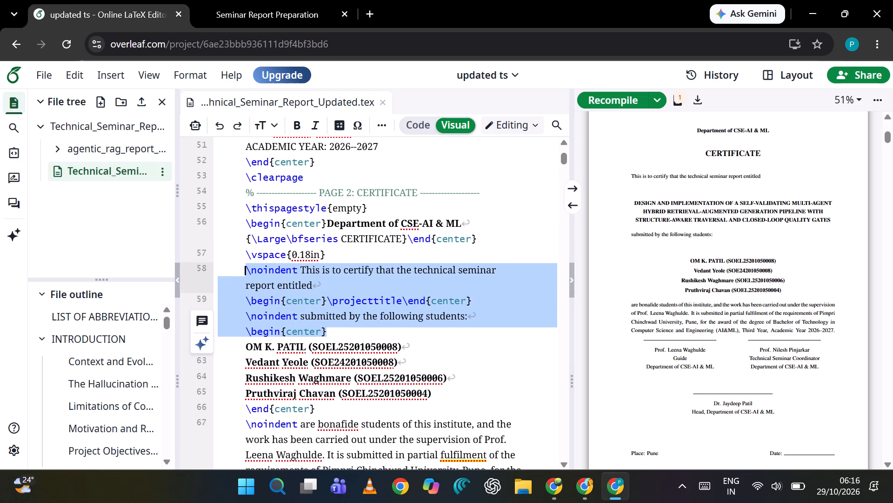
pyautogui.hotkey('ctrl', 'v')
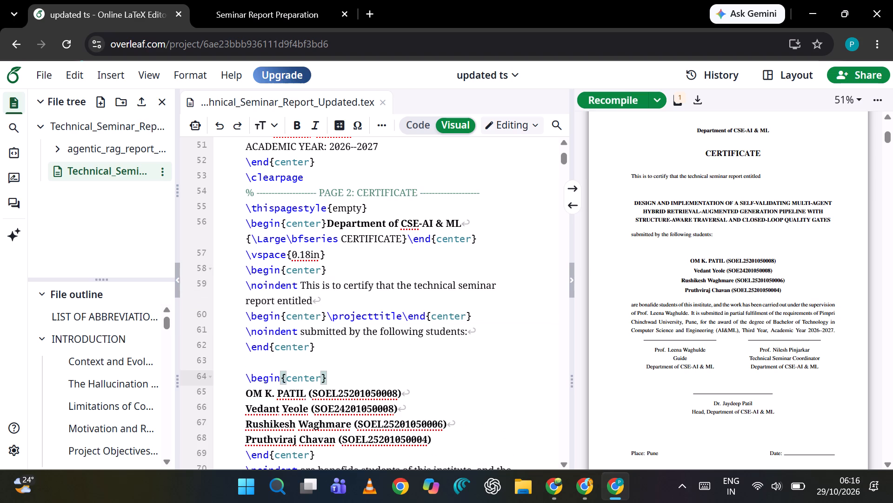
# Remove the blank line between the pasted \end{center} and the \begin{center} above the student names.
pyautogui.click(262, 367)
pyautogui.press('BackSpace')
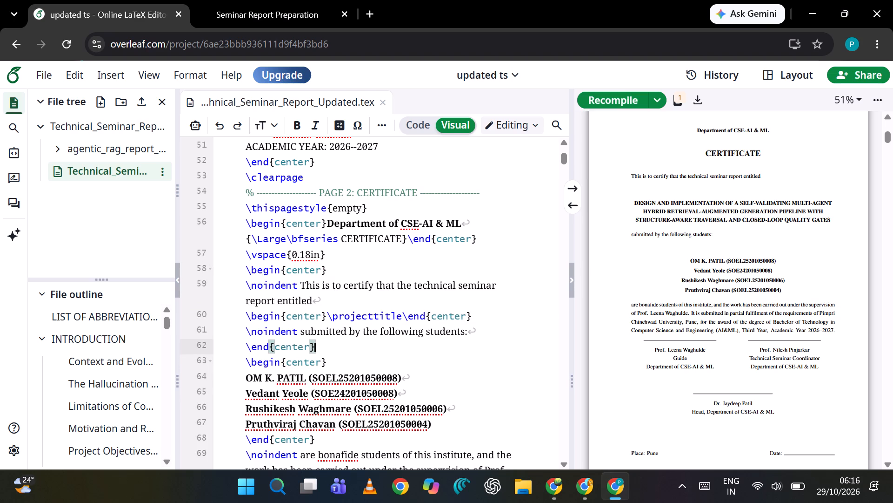
pyautogui.click(382, 352)
# Examine the certificate page in the PDF preview and its source code from the student names down to the signature blocks.
pyautogui.scroll(-4, 725, 360)
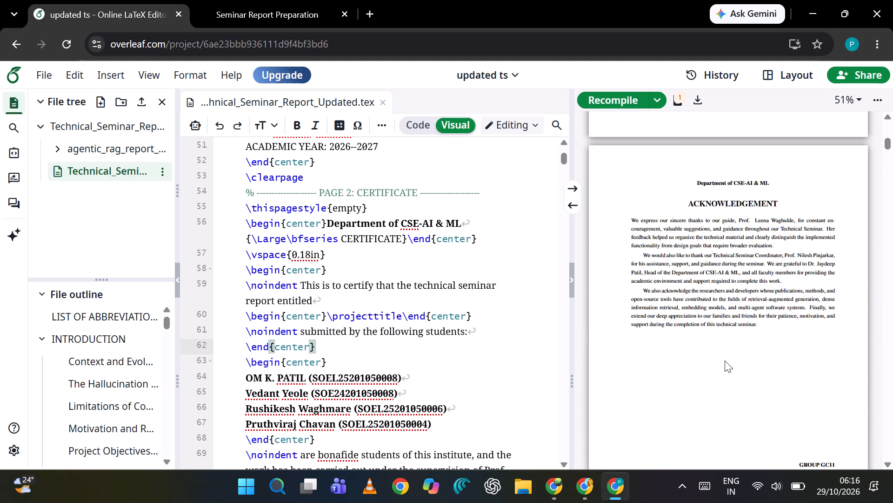
pyautogui.scroll(3, 725, 360)
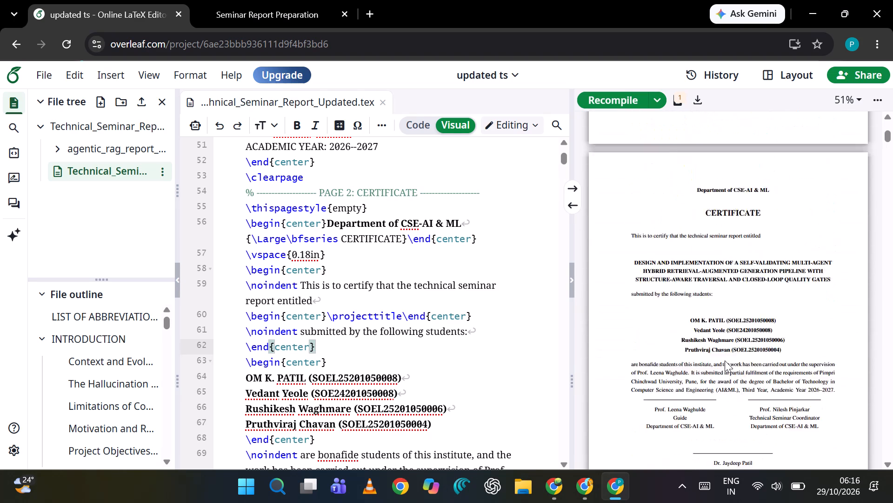
pyautogui.scroll(3, 725, 360)
pyautogui.scroll(-5, 725, 360)
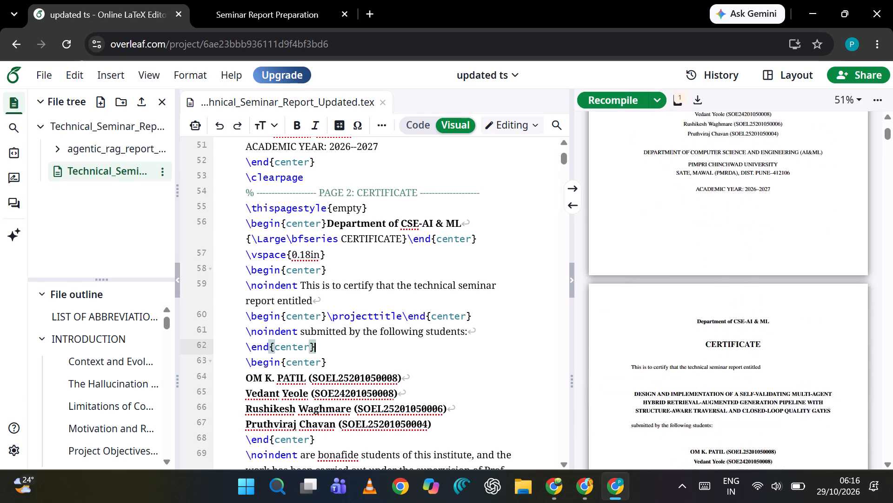
pyautogui.scroll(-4, 725, 360)
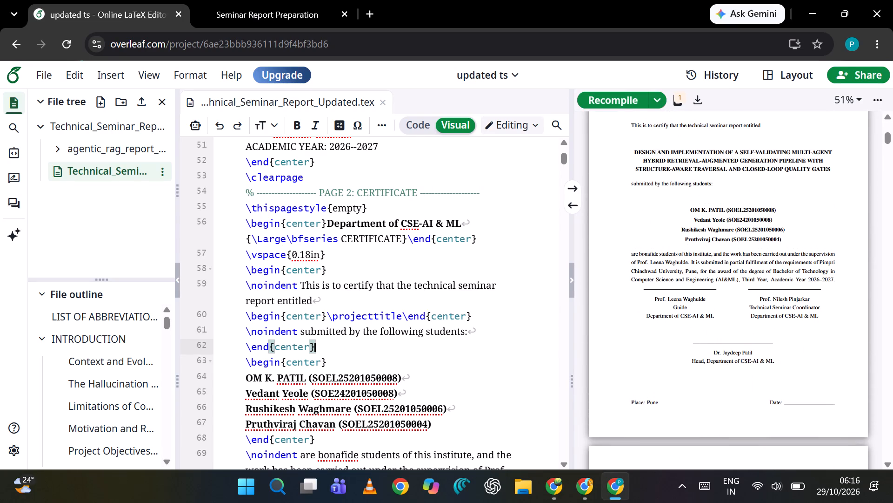
pyautogui.scroll(-3, 412, 331)
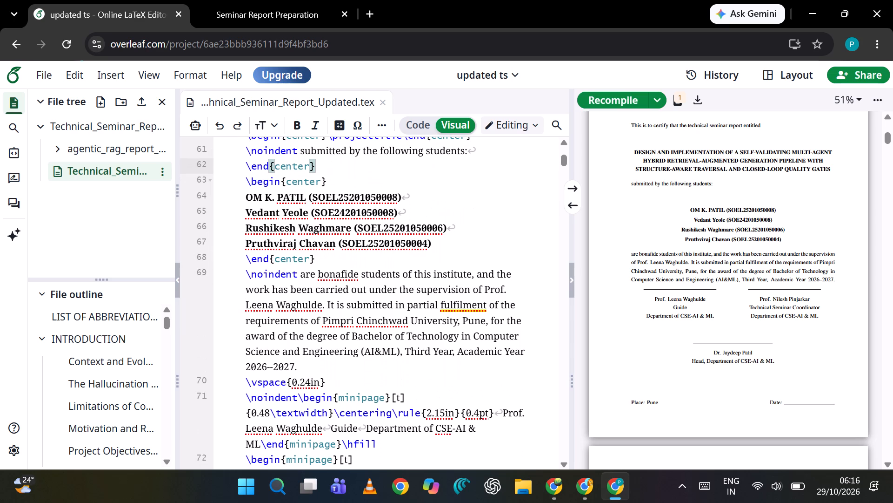
pyautogui.scroll(-1, 412, 331)
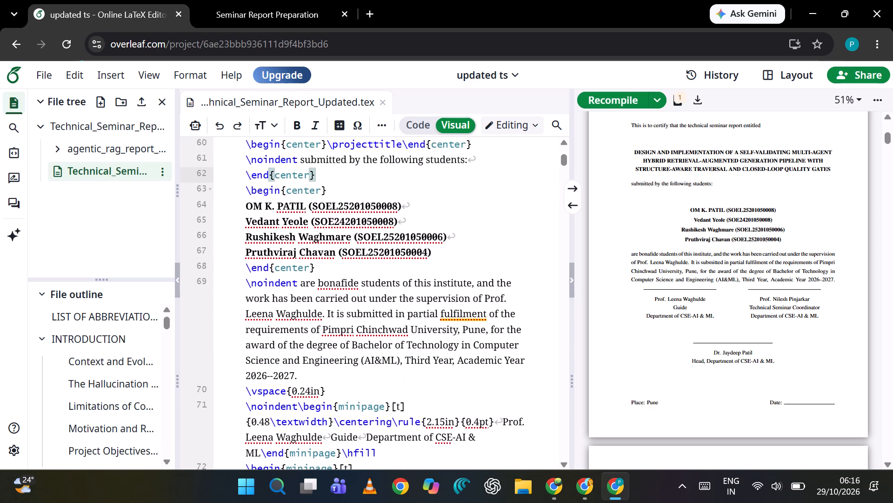
pyautogui.scroll(-1, 412, 331)
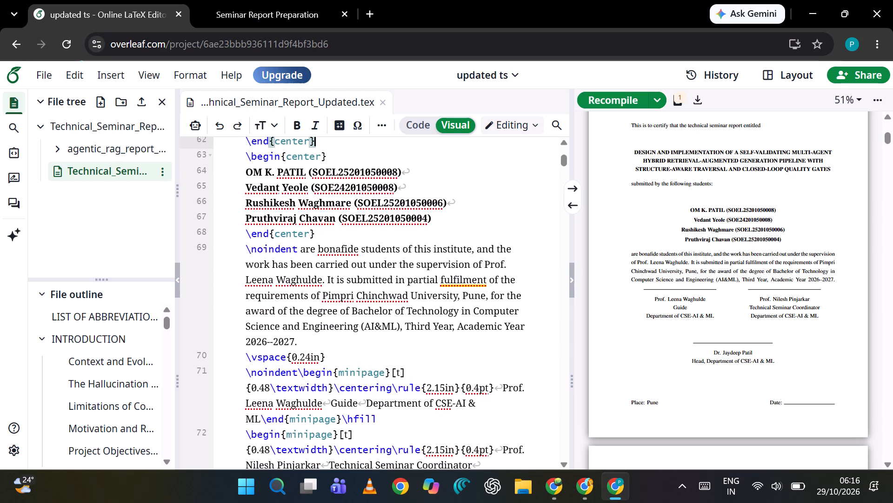
pyautogui.scroll(-3, 412, 331)
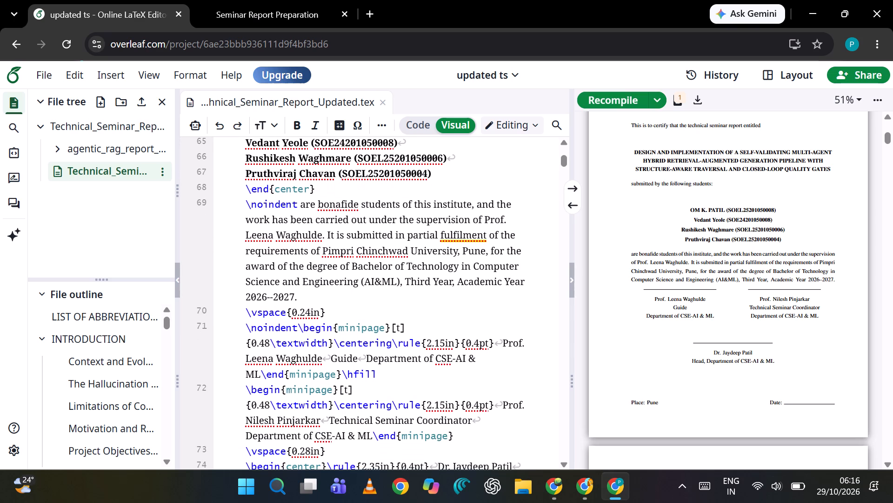
pyautogui.scroll(-2, 412, 331)
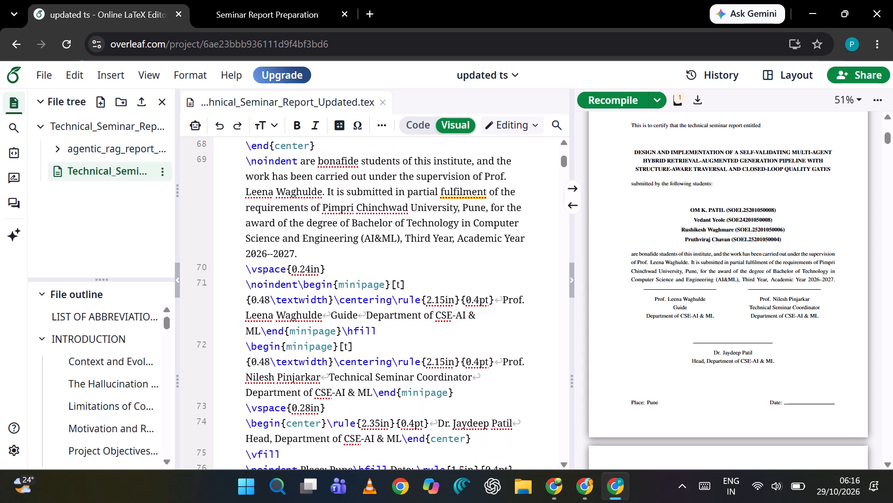
pyautogui.scroll(-1, 412, 331)
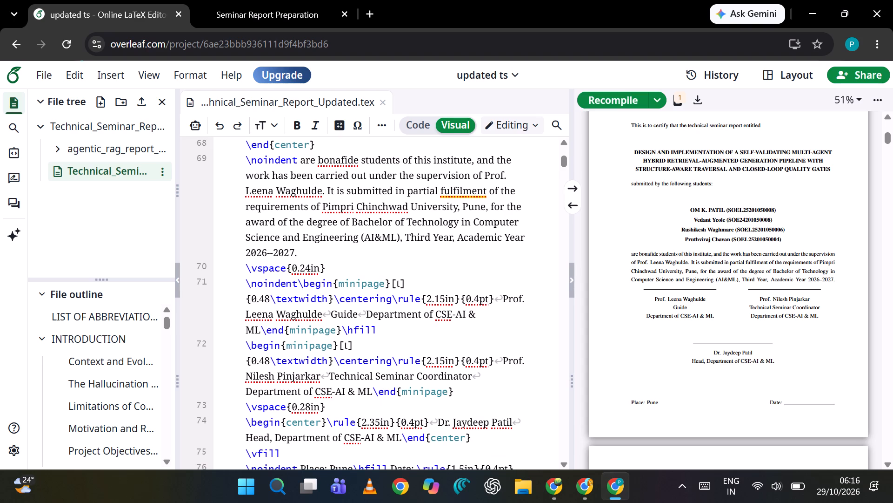
pyautogui.scroll(-1, 412, 331)
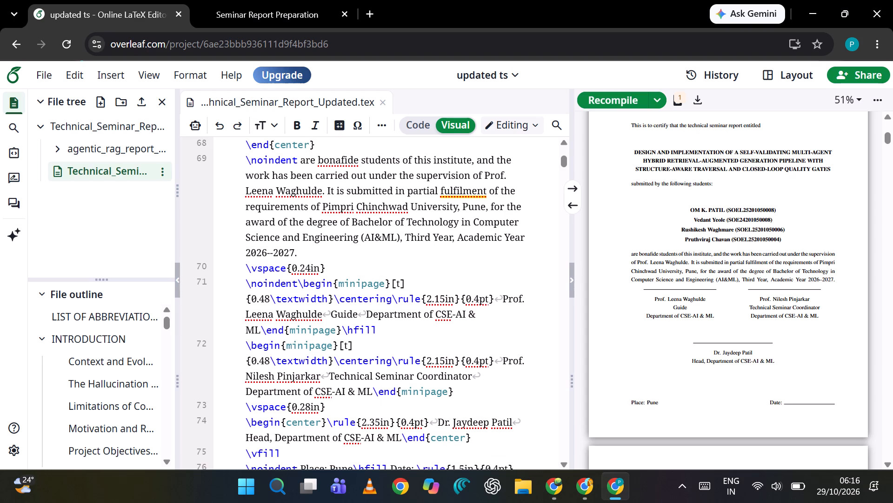
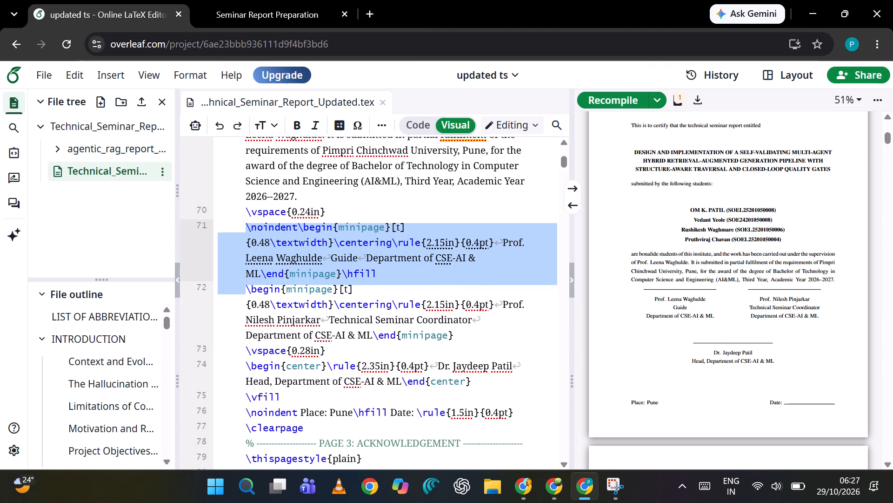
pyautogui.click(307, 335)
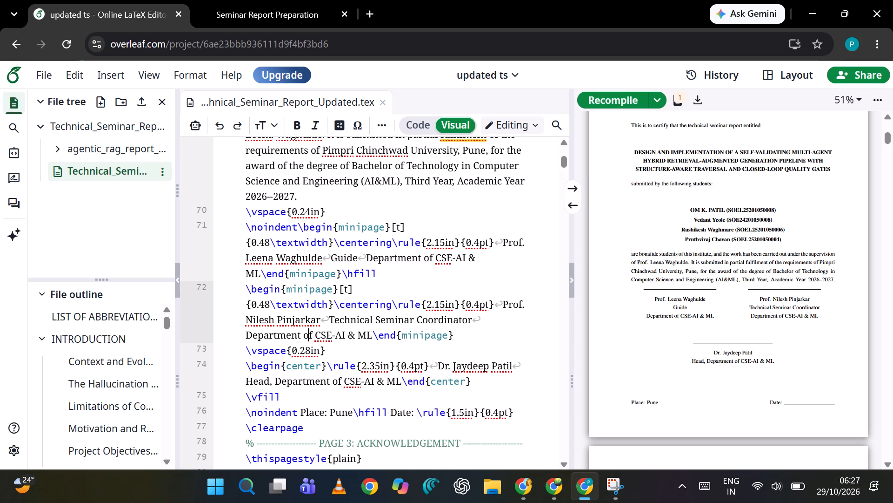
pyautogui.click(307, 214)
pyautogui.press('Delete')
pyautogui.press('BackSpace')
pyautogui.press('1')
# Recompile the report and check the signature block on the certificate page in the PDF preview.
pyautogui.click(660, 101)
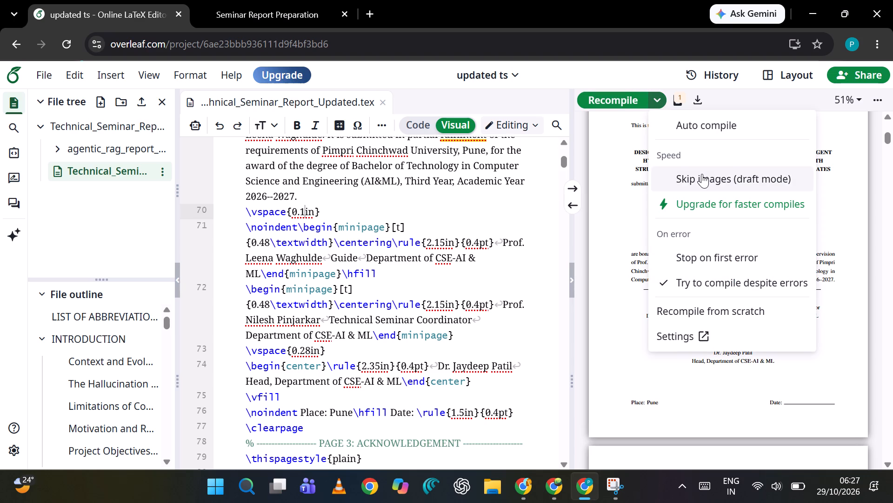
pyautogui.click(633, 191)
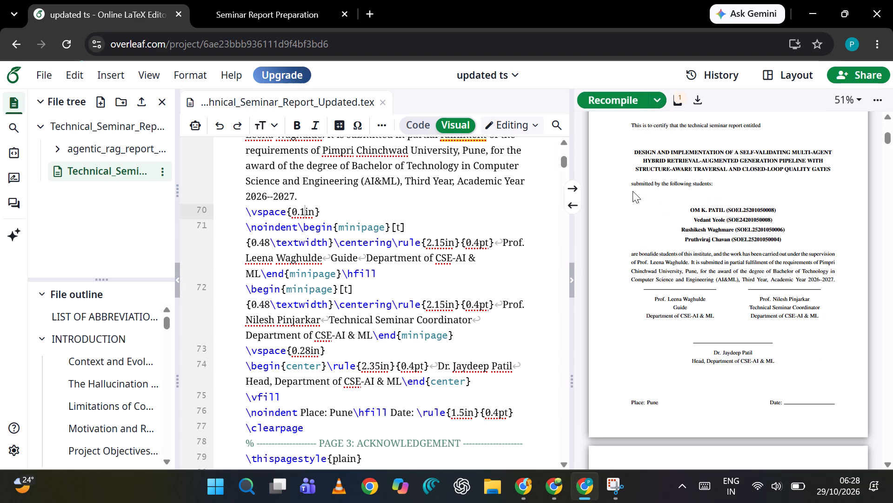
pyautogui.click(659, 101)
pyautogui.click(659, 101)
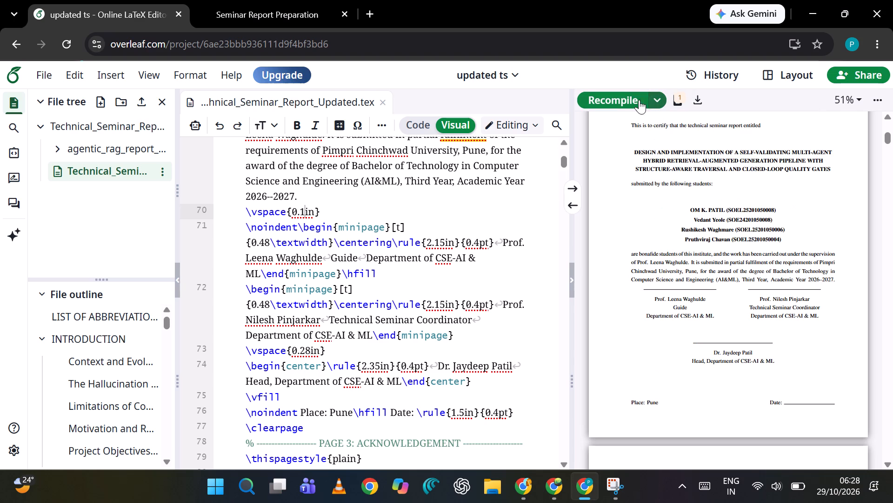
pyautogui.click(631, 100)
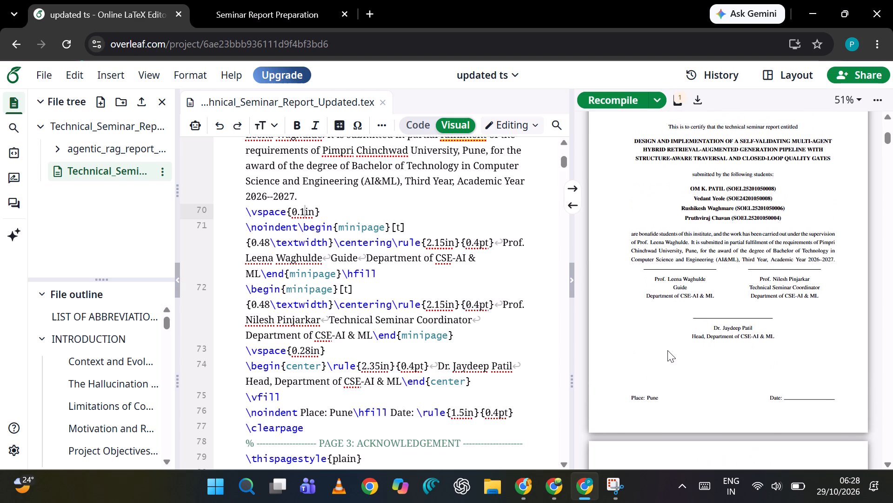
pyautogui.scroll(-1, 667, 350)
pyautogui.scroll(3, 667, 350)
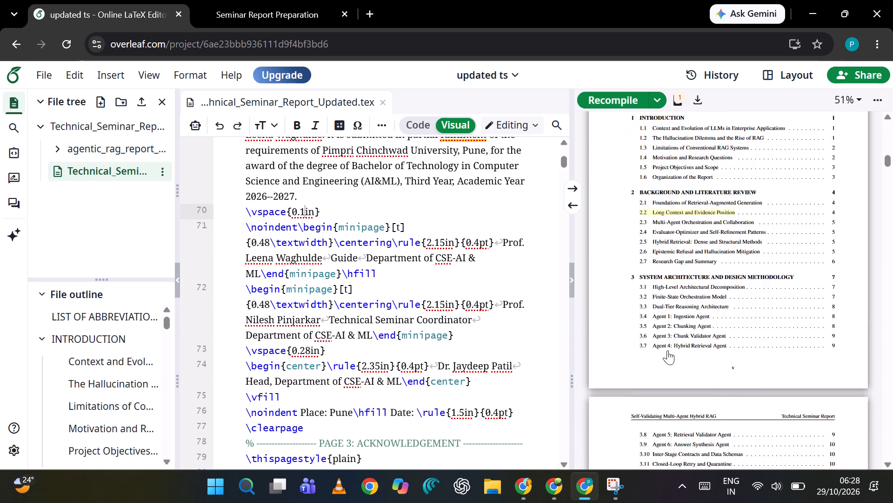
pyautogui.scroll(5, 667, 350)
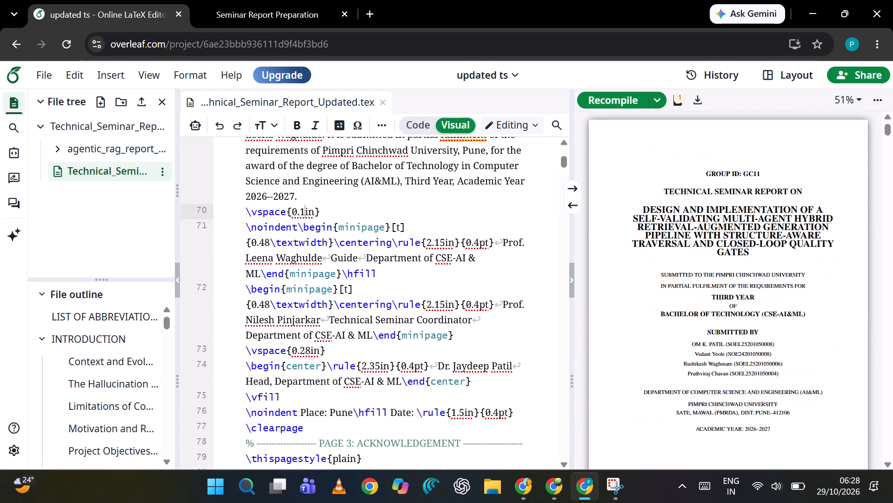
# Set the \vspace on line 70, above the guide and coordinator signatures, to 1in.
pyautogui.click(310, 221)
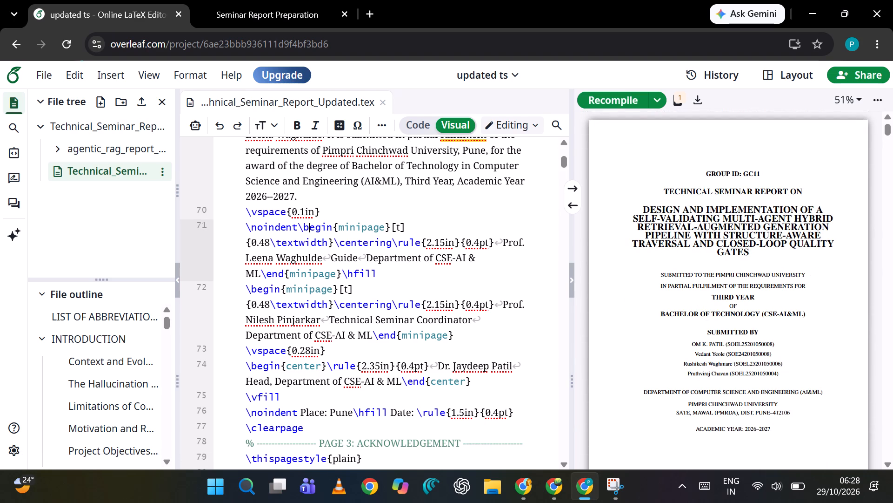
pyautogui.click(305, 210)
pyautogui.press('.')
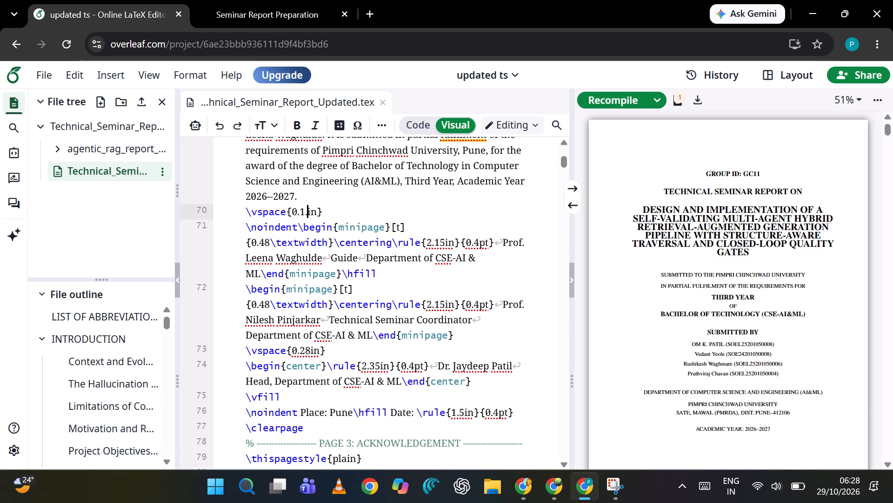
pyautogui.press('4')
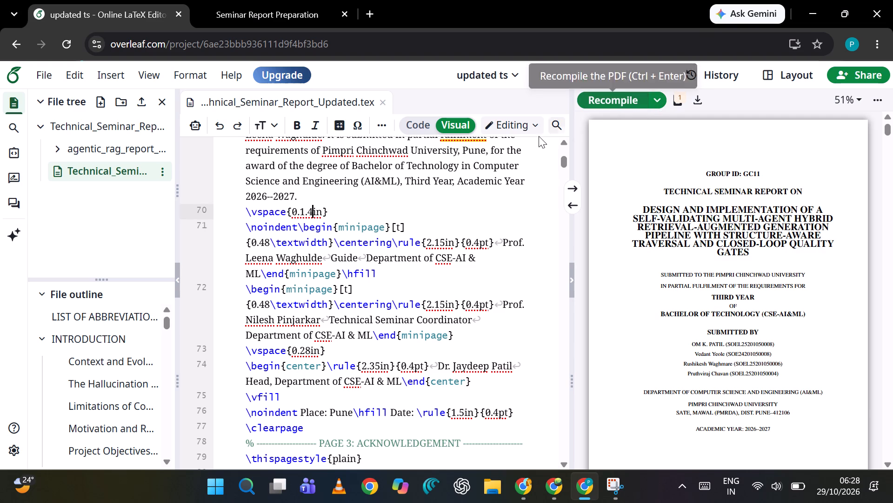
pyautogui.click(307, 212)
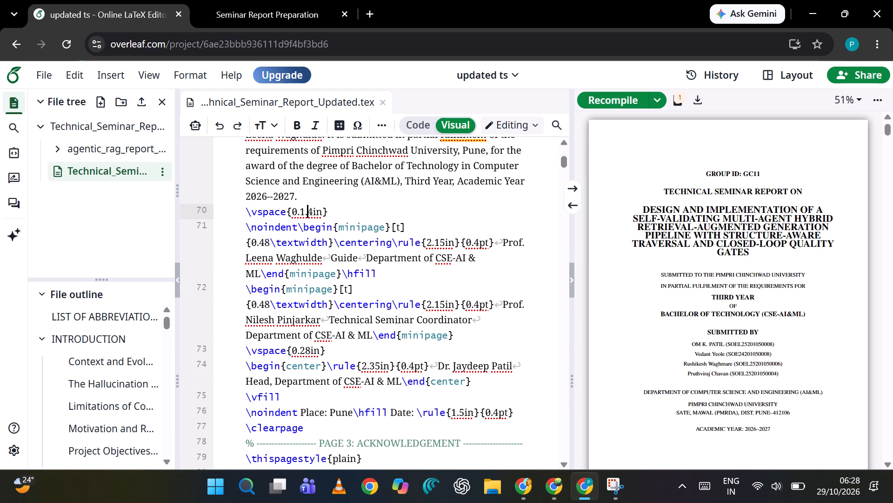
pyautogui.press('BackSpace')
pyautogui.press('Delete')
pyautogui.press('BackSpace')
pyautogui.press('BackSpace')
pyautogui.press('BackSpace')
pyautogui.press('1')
# Recheck Gemini's suggested spacing, then recompile the report in Overleaf and inspect the certificate page's signature block.
pyautogui.click(552, 493)
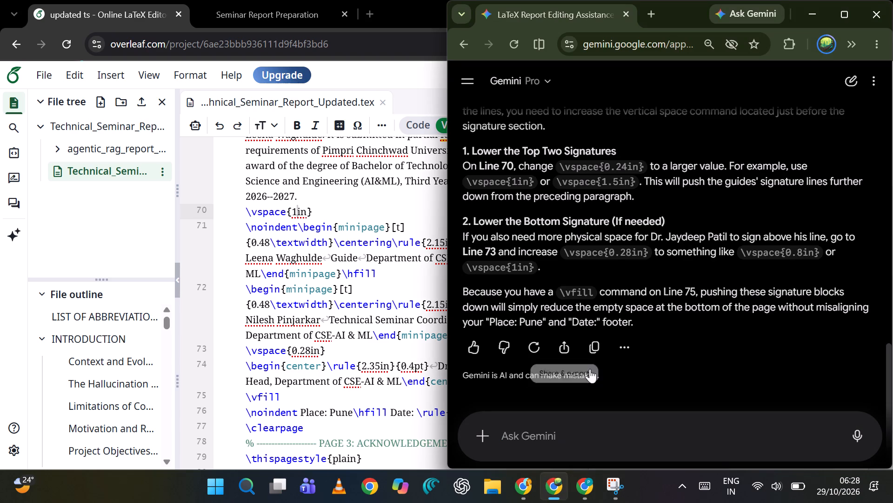
pyautogui.click(362, 272)
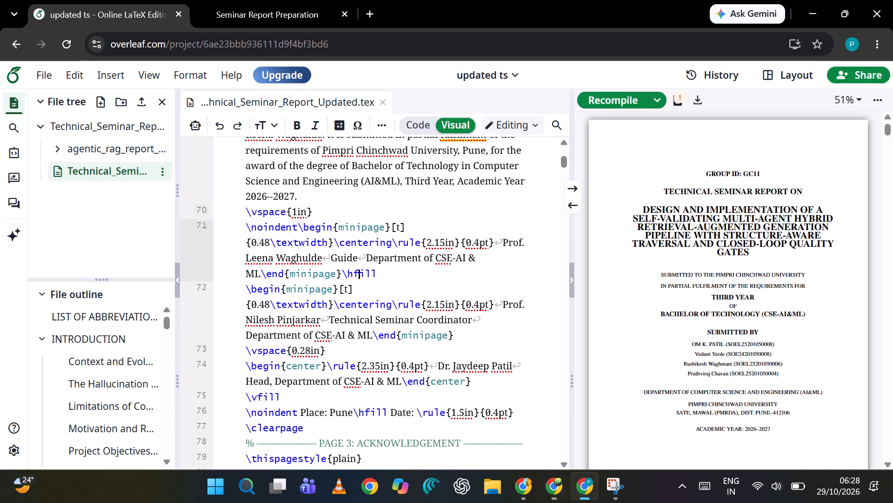
pyautogui.click(623, 100)
pyautogui.scroll(-10, 666, 229)
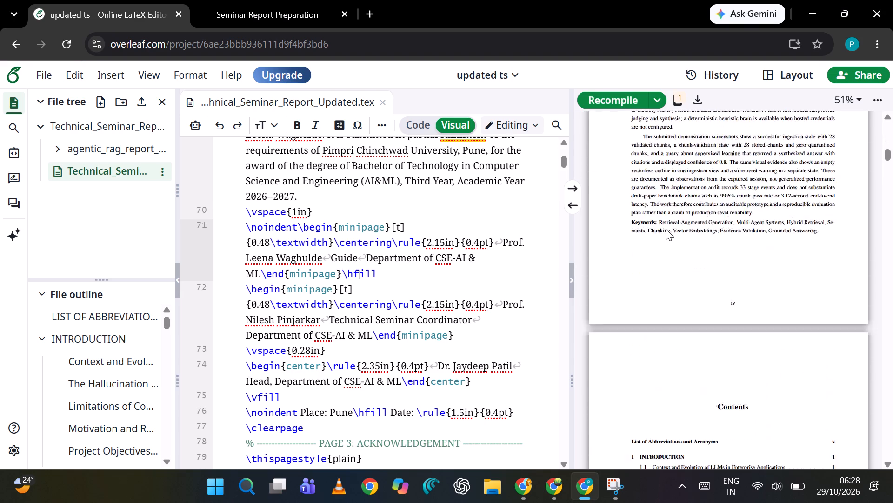
pyautogui.scroll(-1, 666, 229)
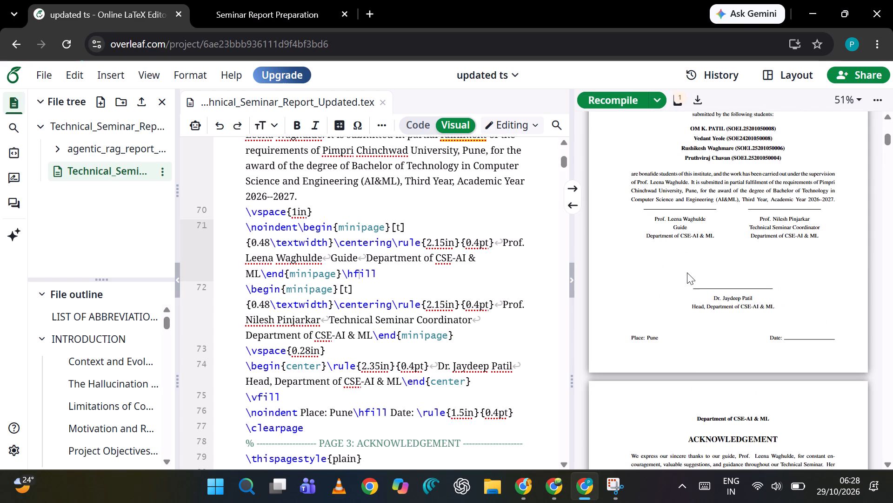
# Set the \vspace on line 70, above the guide and coordinator signatures, to 0.28in and recompile the report.
pyautogui.hotkey('ctrl', 'z')
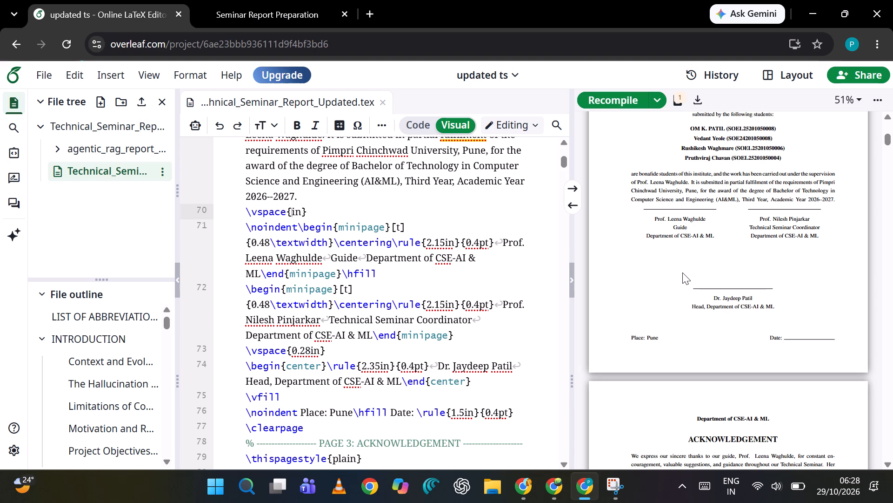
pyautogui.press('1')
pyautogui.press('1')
pyautogui.click(290, 212)
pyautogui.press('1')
pyautogui.press('BackSpace')
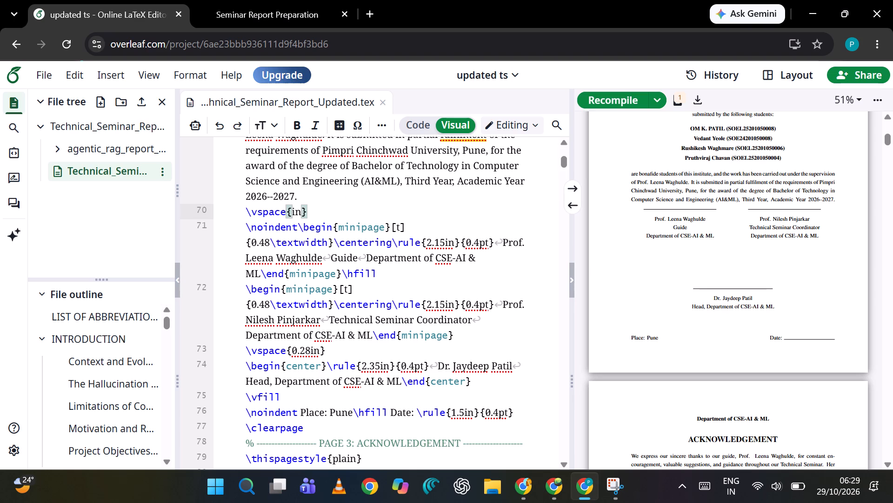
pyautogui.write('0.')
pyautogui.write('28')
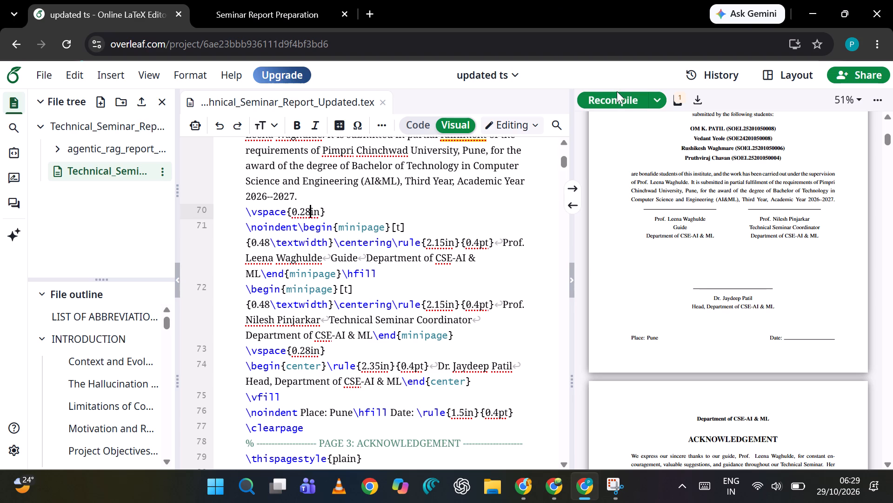
pyautogui.click(619, 94)
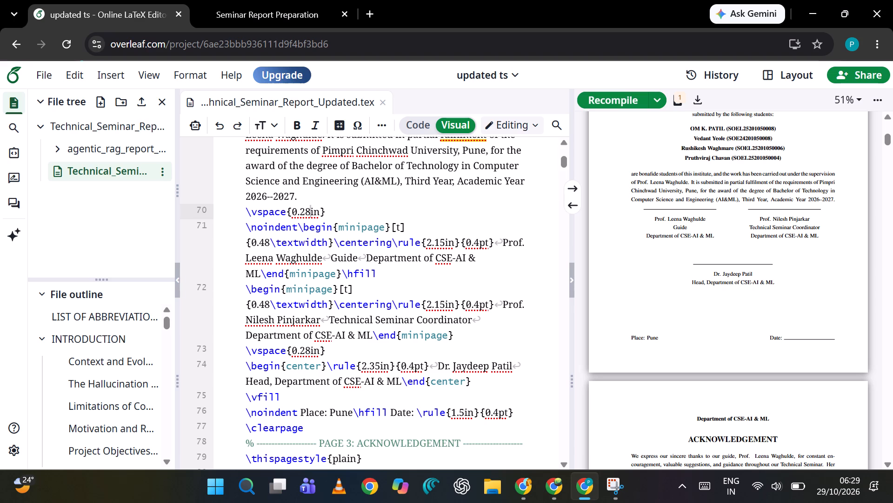
pyautogui.moveTo(247, 213); pyautogui.dragTo(297, 204)
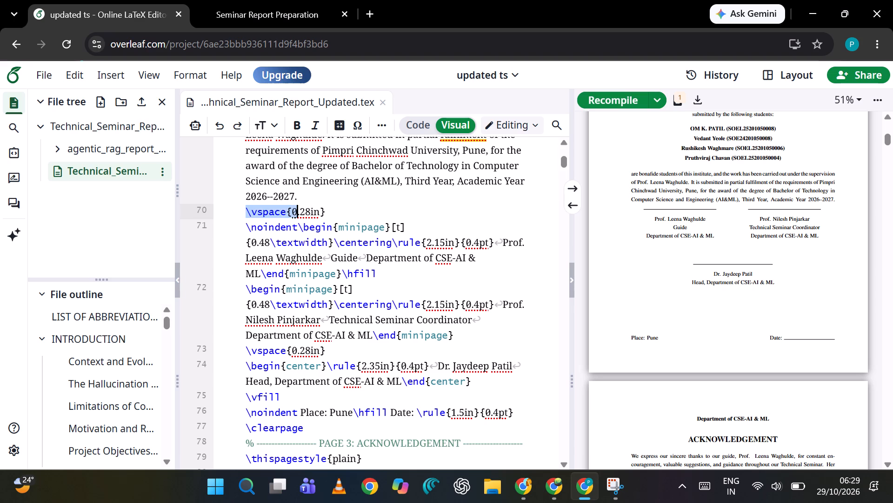
pyautogui.moveTo(297, 204); pyautogui.dragTo(324, 211)
pyautogui.click(324, 211)
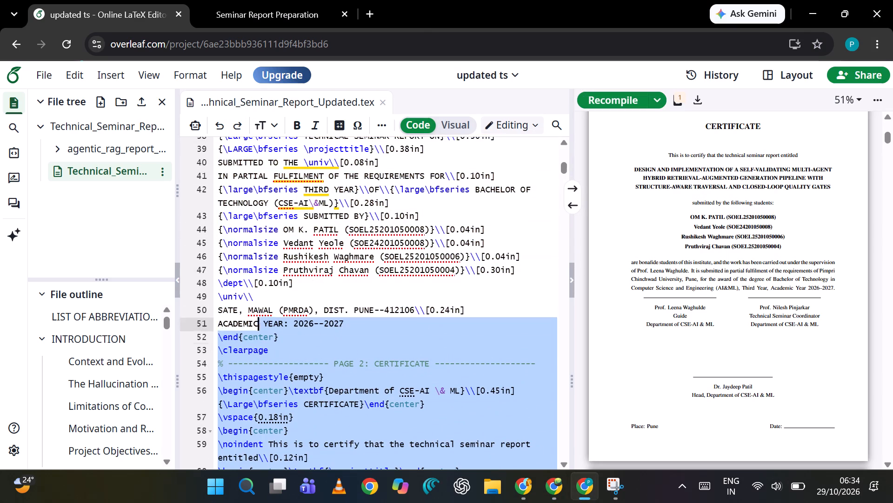
pyautogui.moveTo(255, 326); pyautogui.dragTo(213, 367)
pyautogui.hotkey('ctrl', 'v')
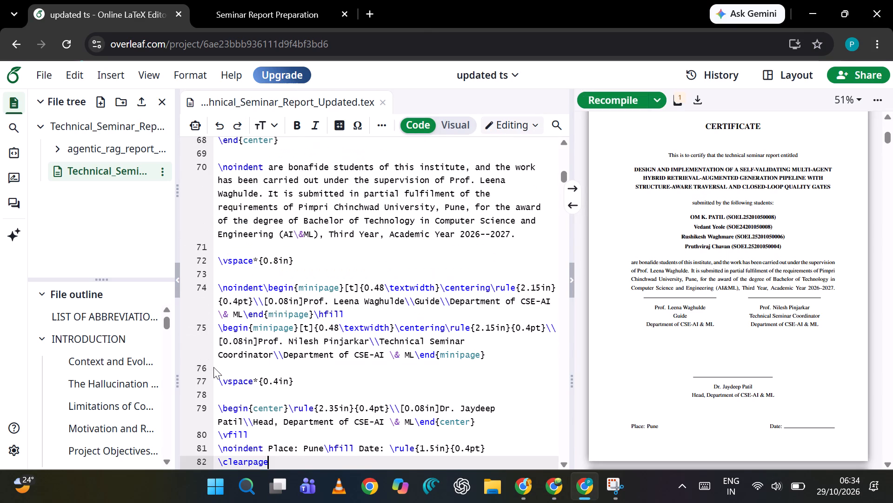
pyautogui.scroll(5, 347, 280)
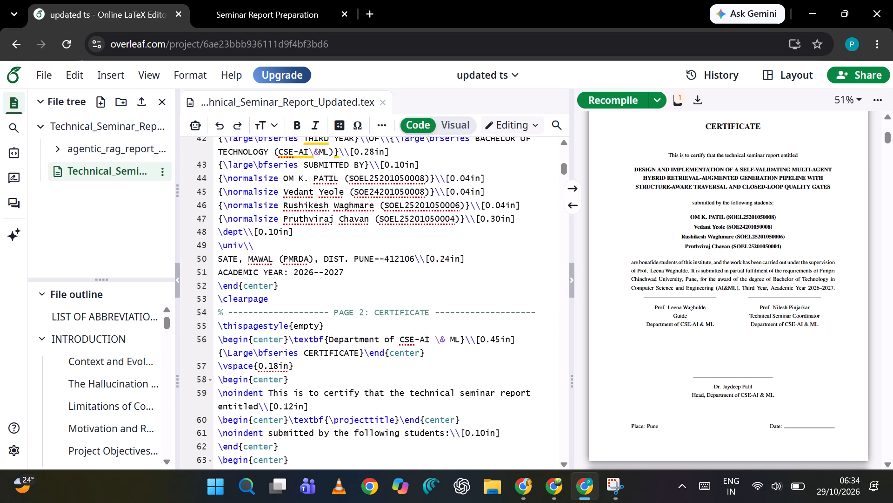
pyautogui.scroll(1, 347, 280)
pyautogui.scroll(-1, 347, 280)
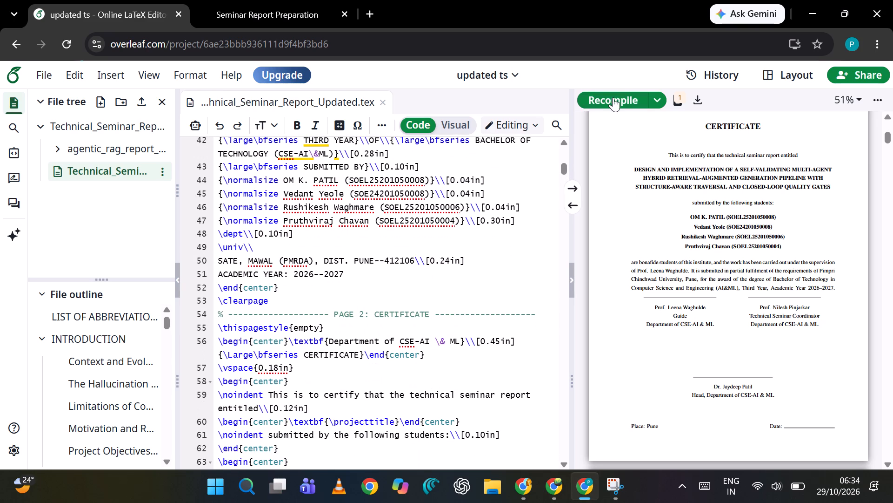
pyautogui.click(610, 98)
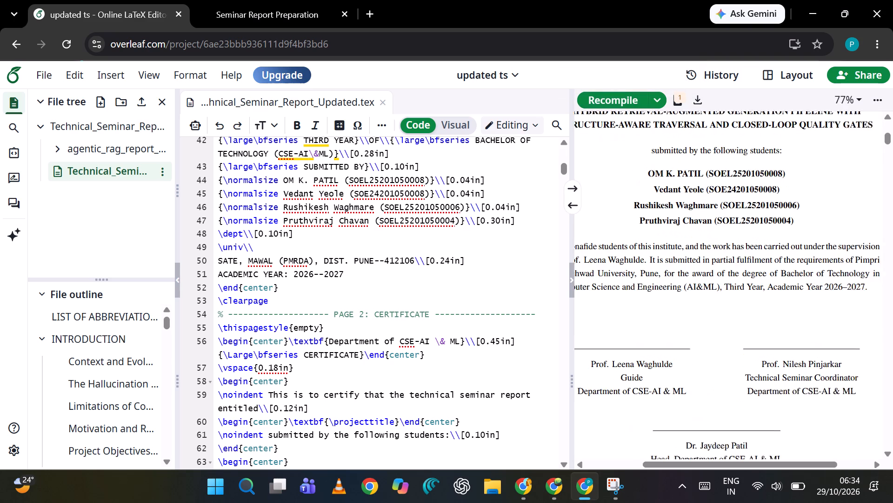
# Examine the certificate's signature spacing in the recompiled PDF and the layout of the following pages from the abstract and contents into Chapter 1.
pyautogui.hscroll(2, 714, 262)
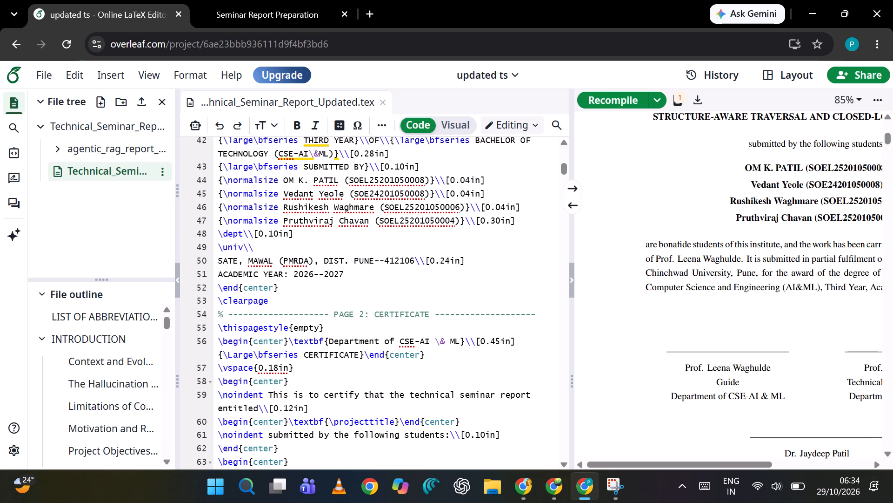
pyautogui.hscroll(-2, 667, 299)
pyautogui.scroll(-3, 667, 299)
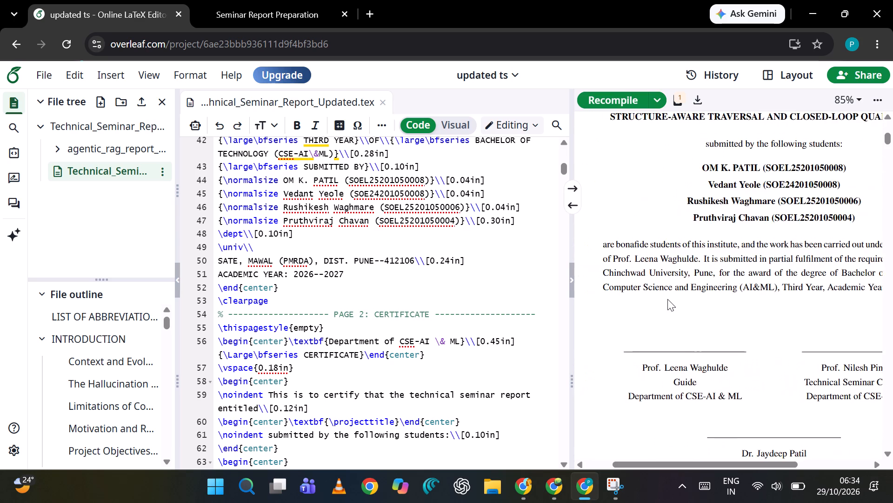
pyautogui.scroll(-5, 667, 299)
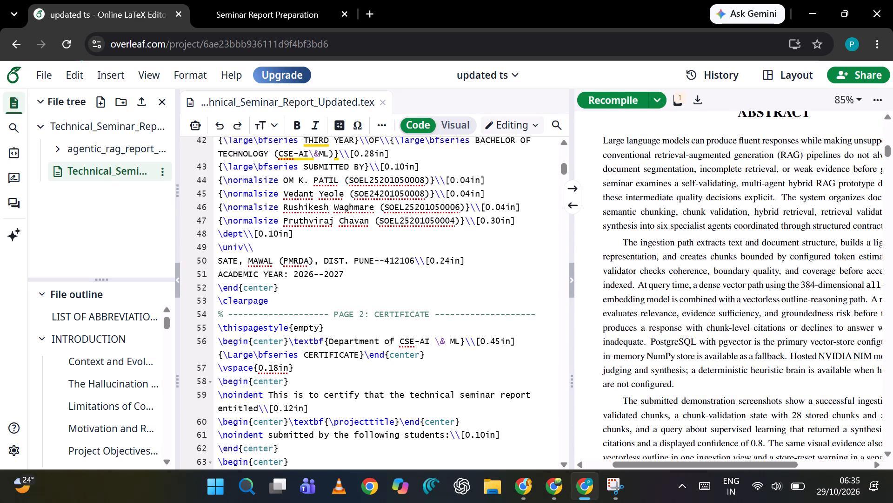
pyautogui.hscroll(-1, 667, 299)
pyautogui.scroll(-4, 667, 299)
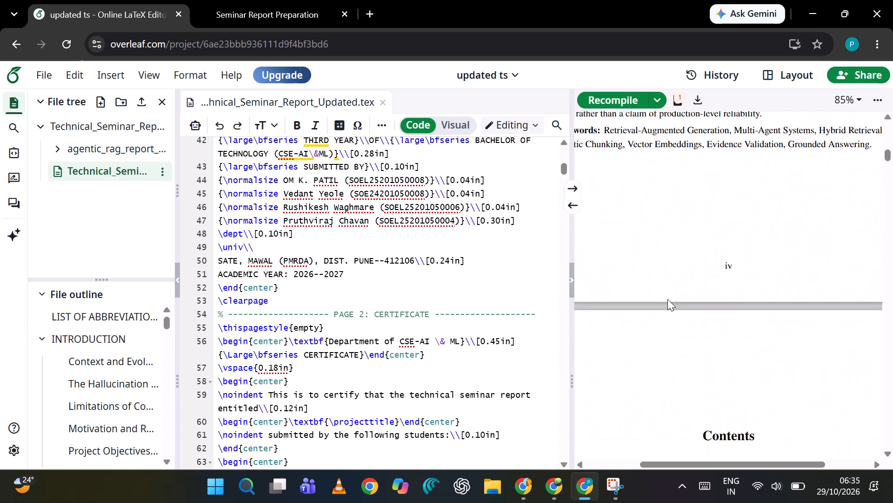
pyautogui.hscroll(3, 667, 299)
pyautogui.scroll(2, 667, 299)
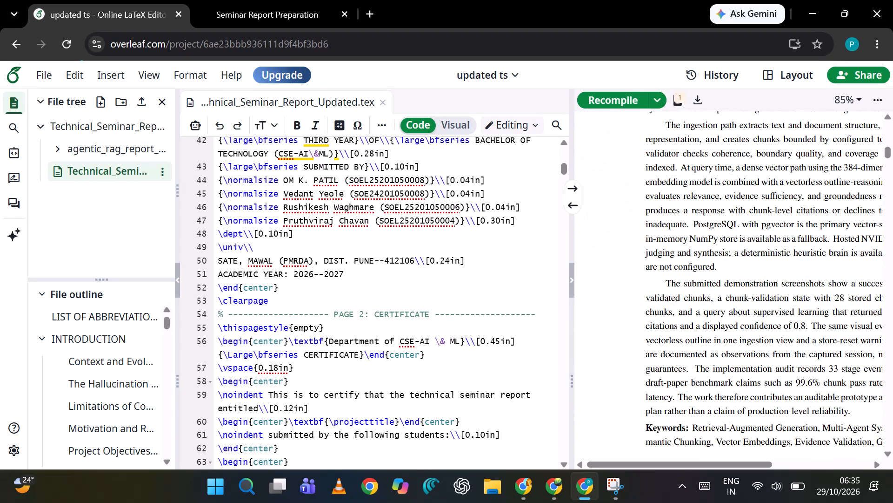
pyautogui.scroll(-2, 666, 299)
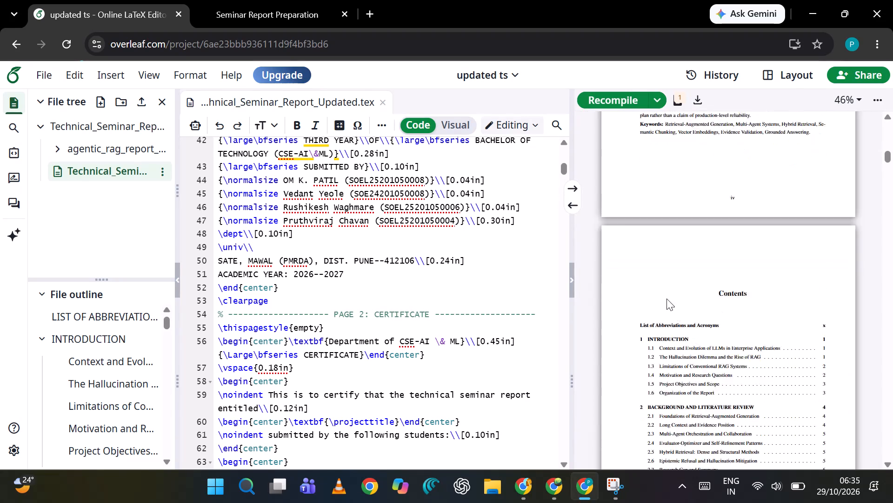
pyautogui.scroll(-1, 666, 299)
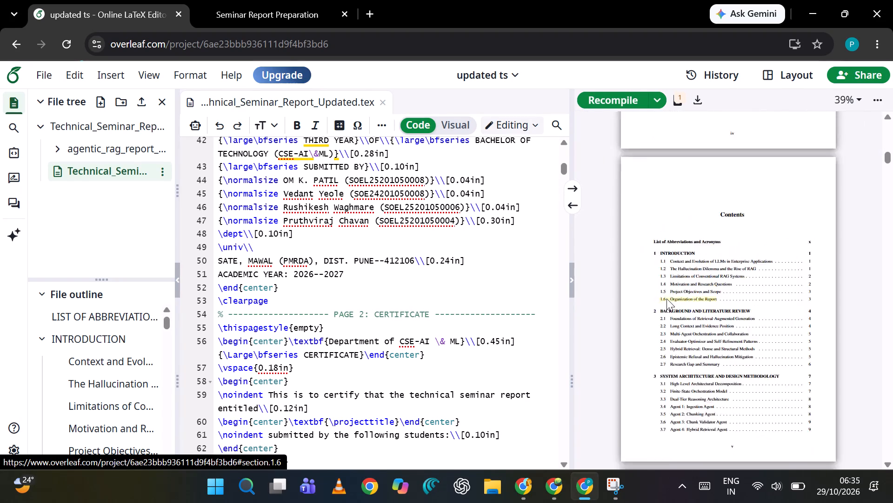
pyautogui.scroll(-3, 666, 299)
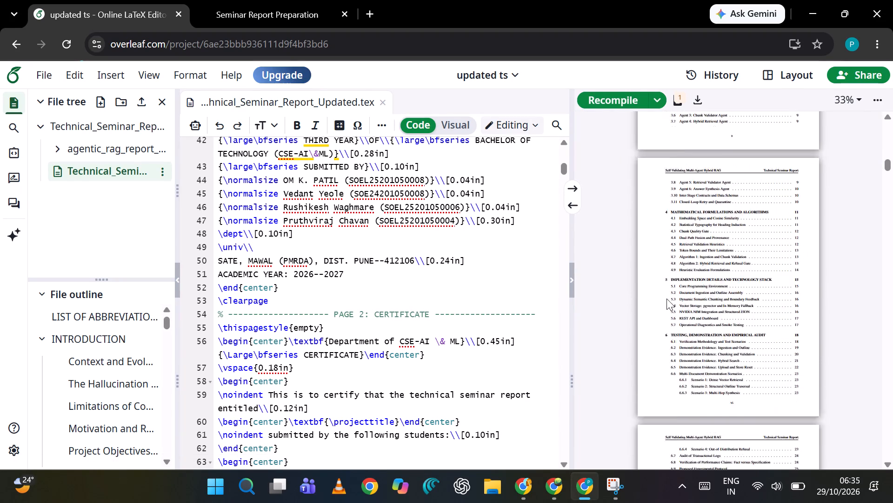
pyautogui.scroll(-3, 666, 299)
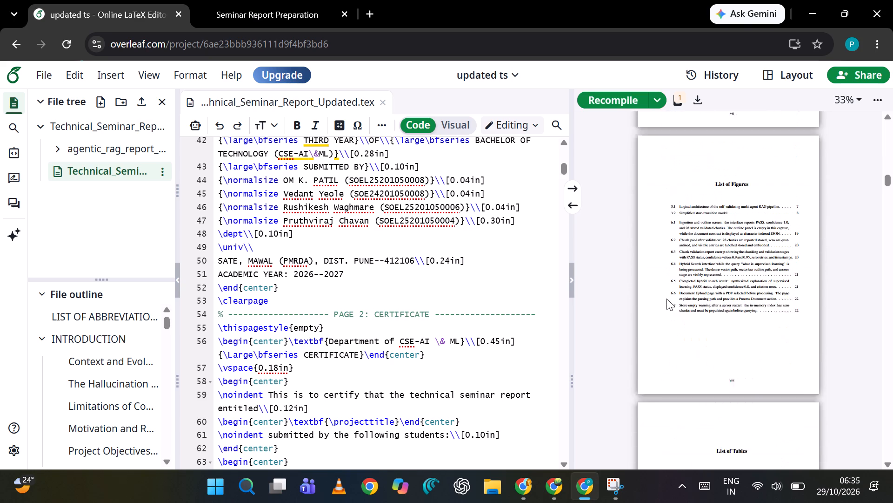
pyautogui.scroll(-1, 773, 337)
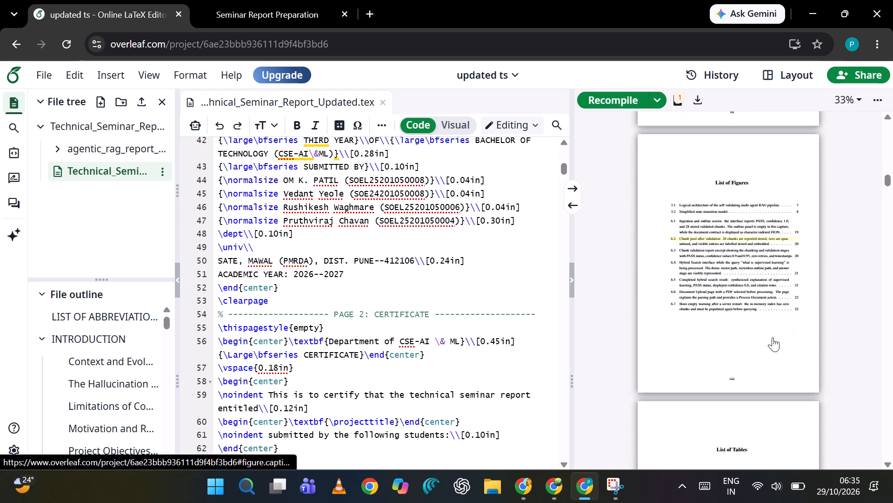
pyautogui.scroll(-6, 773, 337)
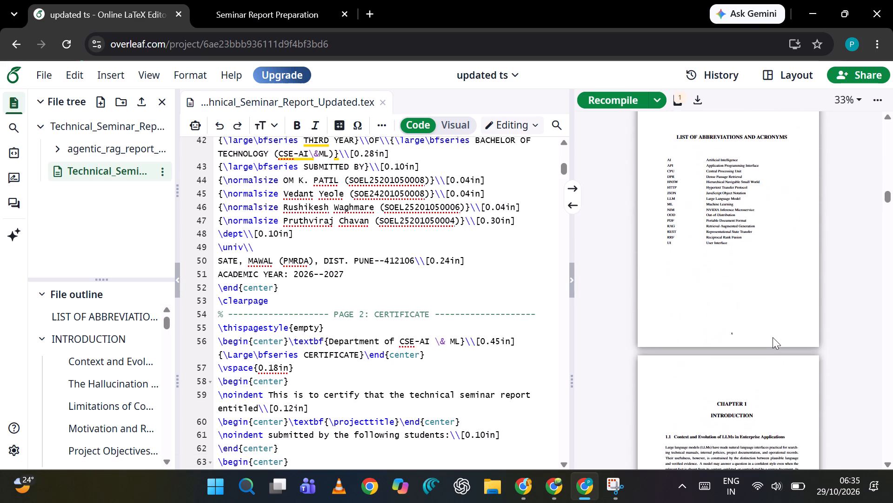
pyautogui.scroll(-5, 773, 337)
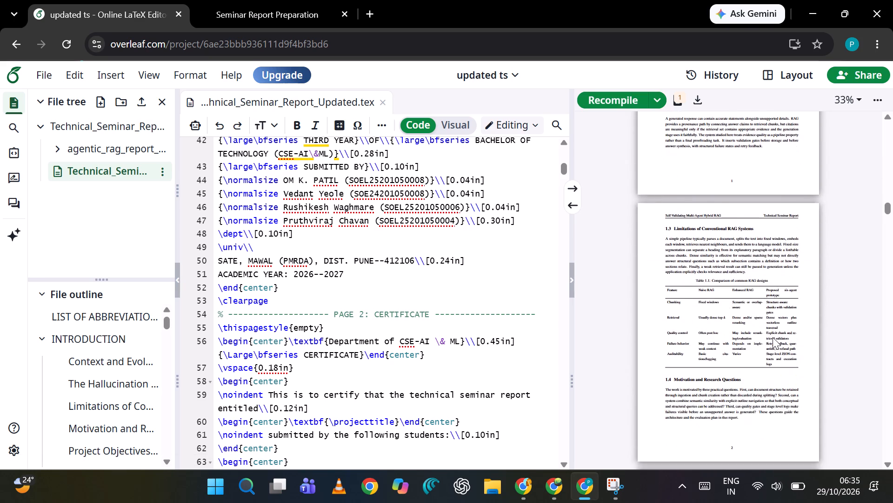
pyautogui.scroll(-3, 773, 337)
pyautogui.scroll(6, 773, 337)
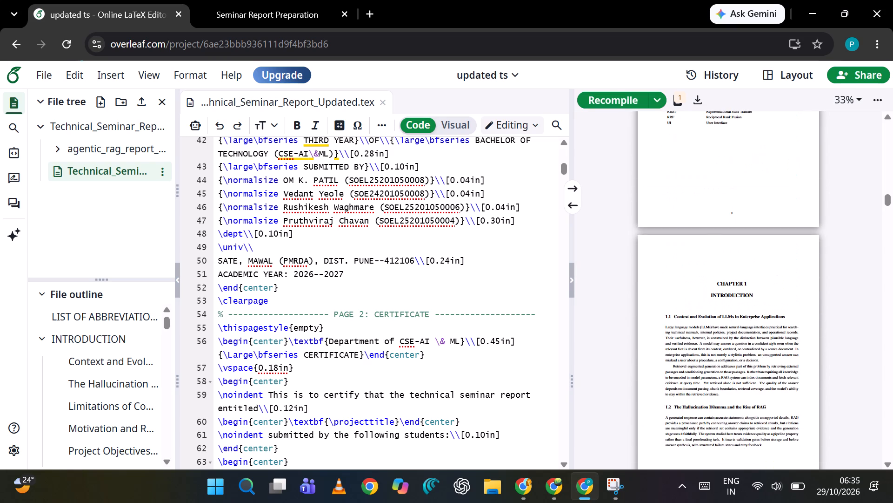
# Read through the report's LaTeX source from the acknowledgement and Chapter 1 to the mathematical formulations and algorithms chapter.
pyautogui.click(741, 256)
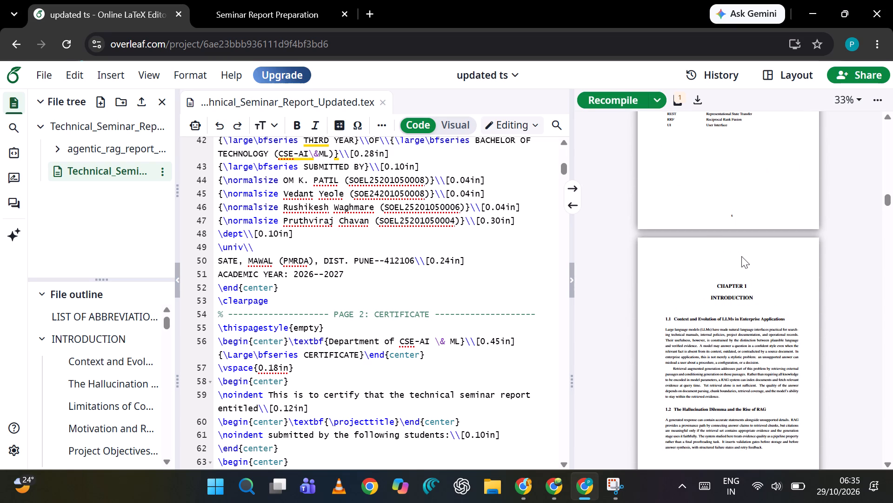
pyautogui.scroll(-6, 438, 346)
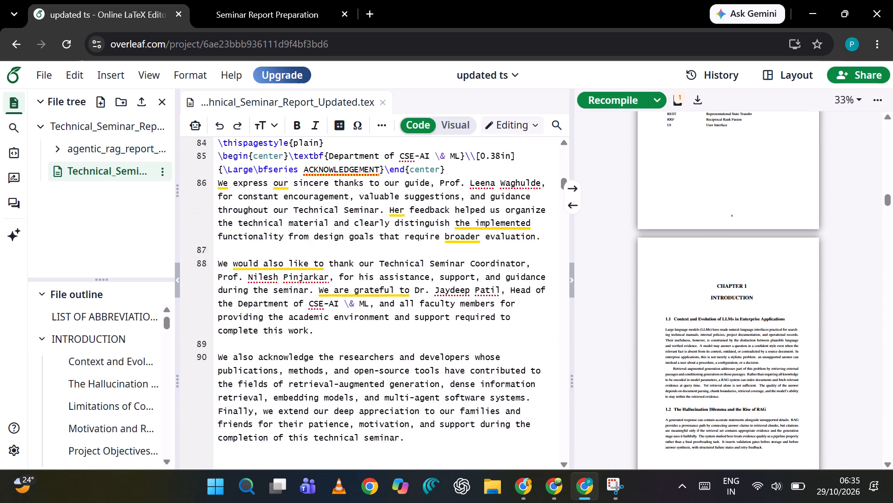
pyautogui.scroll(-1, 438, 346)
pyautogui.scroll(-1, 713, 311)
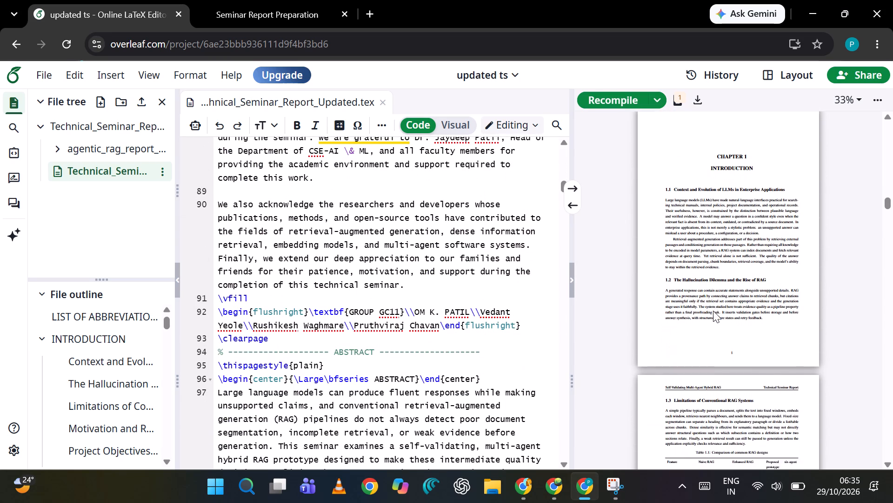
pyautogui.scroll(-2, 713, 311)
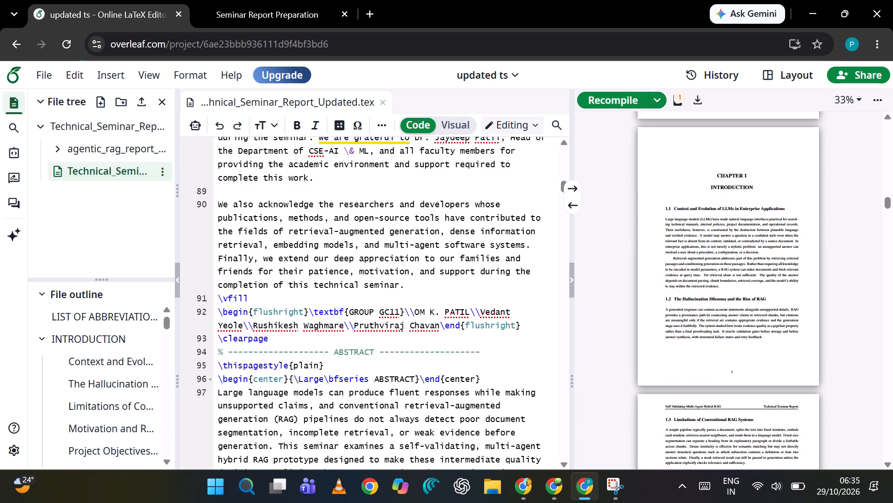
pyautogui.scroll(-10, 438, 368)
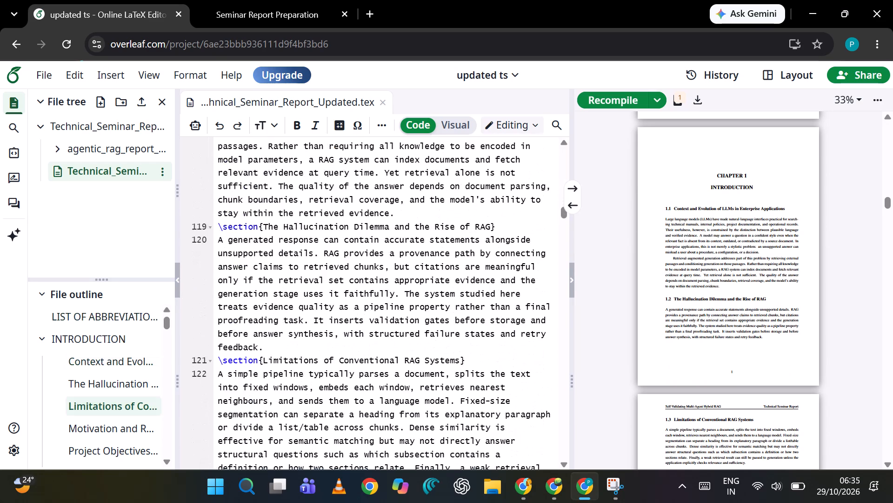
pyautogui.scroll(-6, 438, 368)
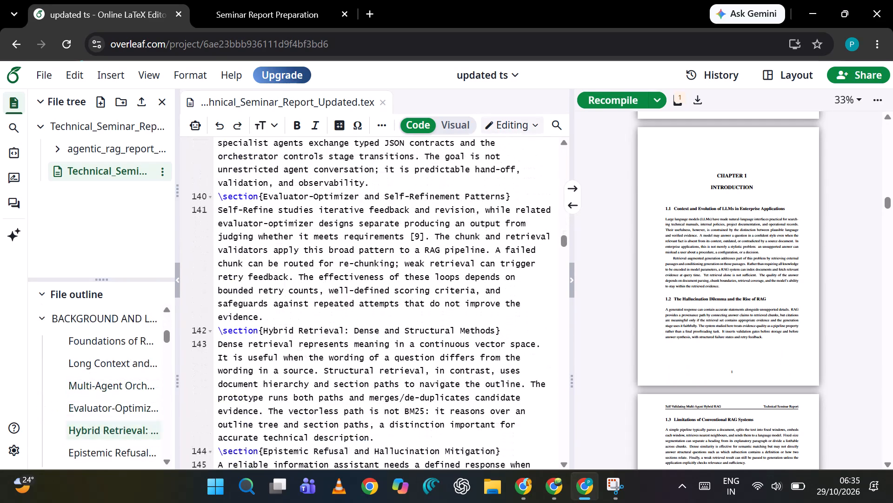
pyautogui.scroll(-9, 438, 368)
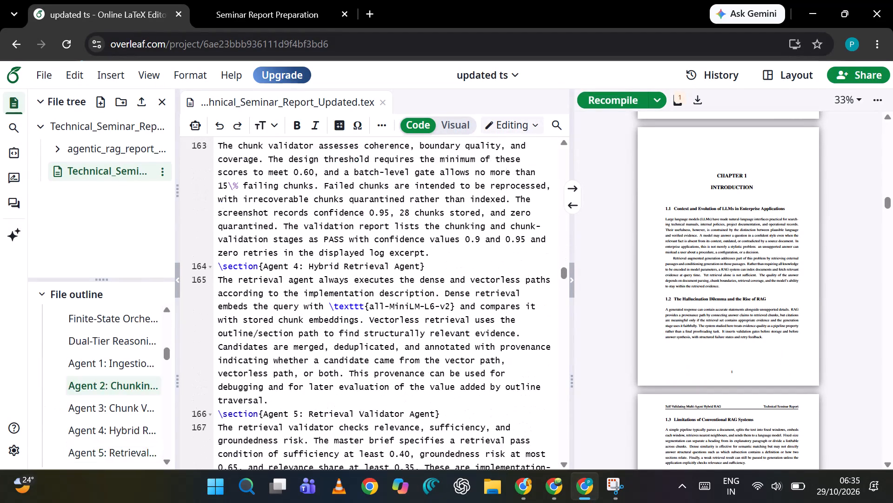
pyautogui.scroll(-6, 438, 368)
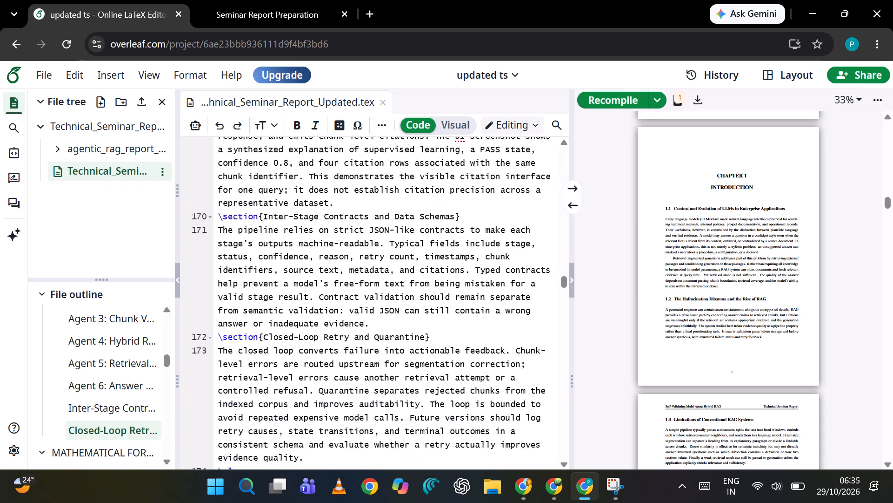
pyautogui.scroll(-3, 438, 368)
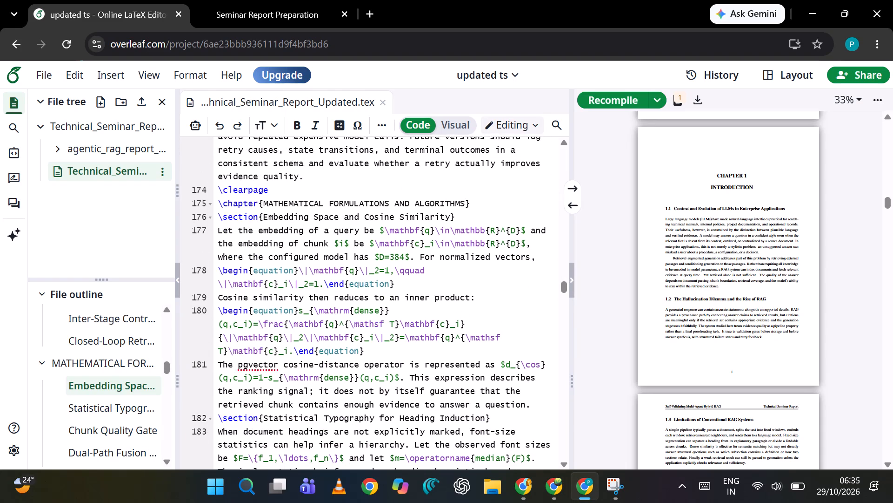
pyautogui.scroll(-1, 438, 368)
# Review the LaTeX source back from the retrieval validation section through Chapter 1 to the list of abbreviations.
pyautogui.scroll(2, 438, 368)
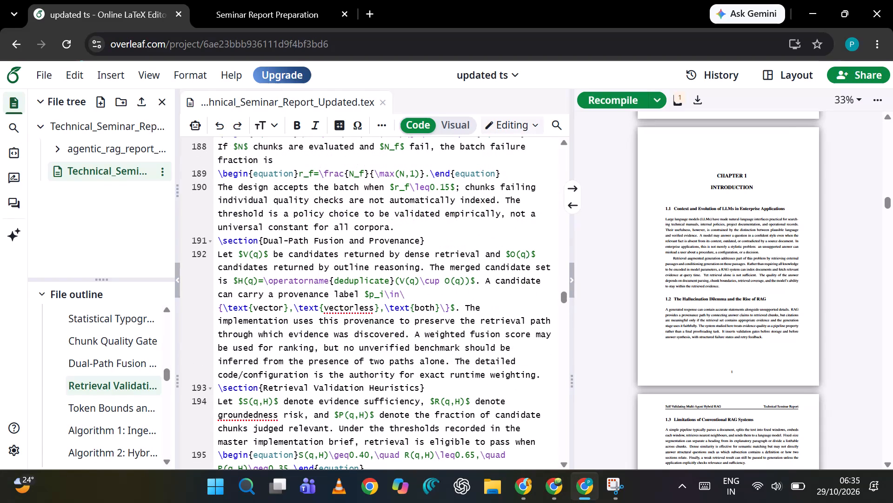
pyautogui.scroll(1, 438, 368)
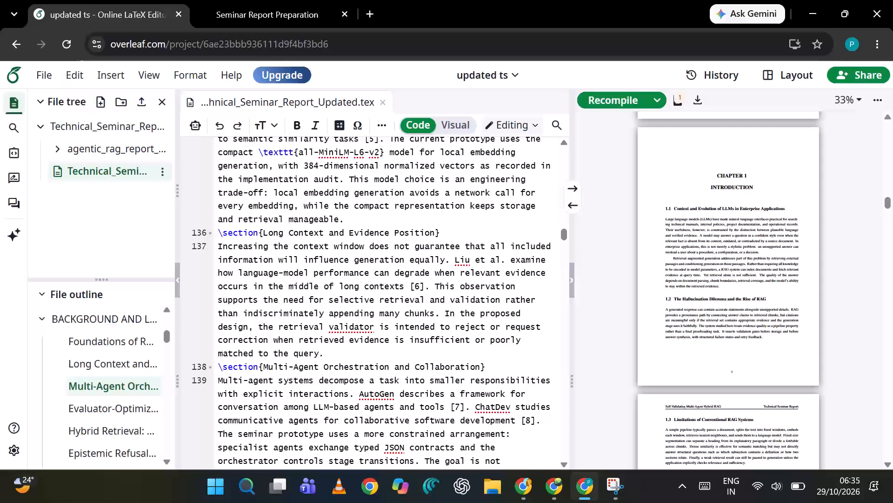
pyautogui.scroll(5, 438, 368)
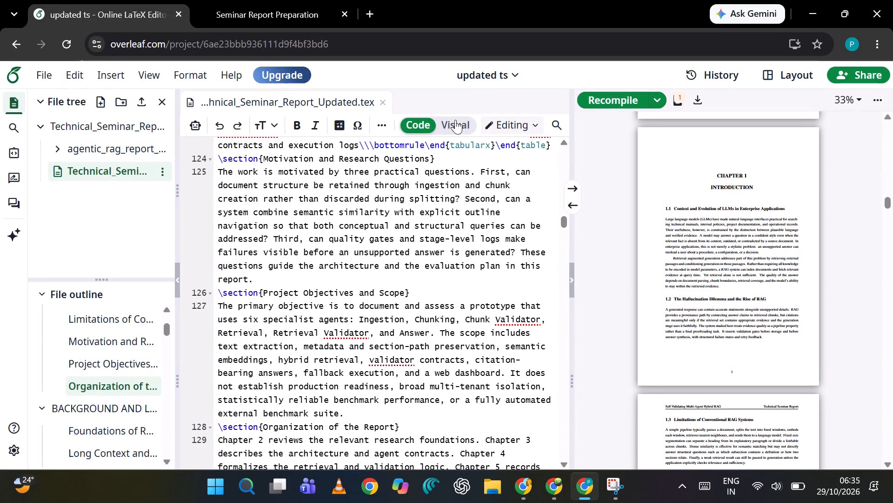
pyautogui.scroll(3, 431, 189)
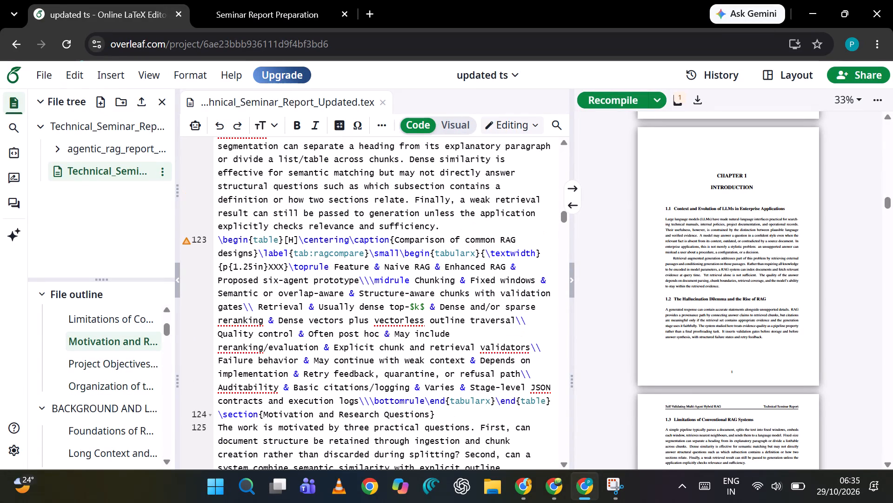
pyautogui.scroll(2, 431, 189)
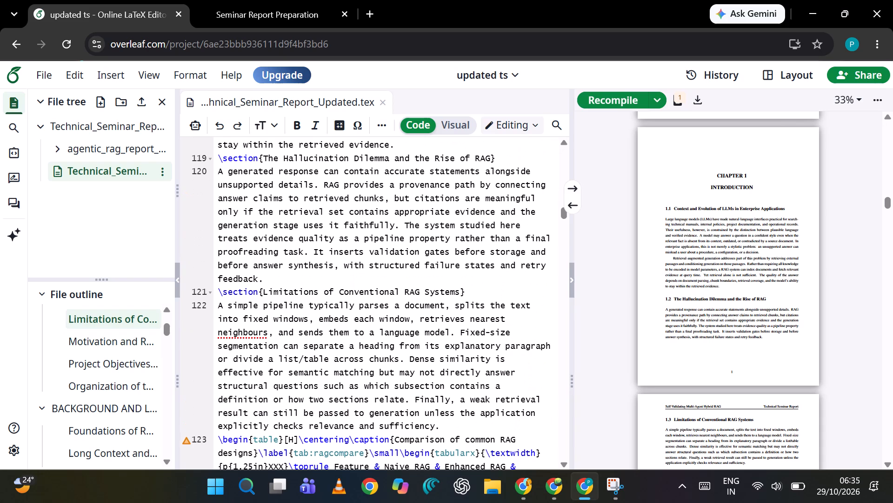
pyautogui.scroll(4, 431, 189)
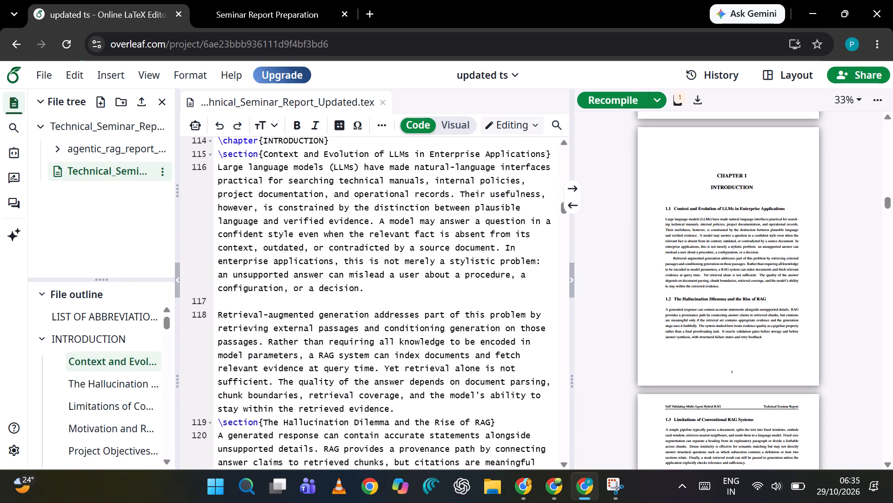
pyautogui.scroll(1, 431, 189)
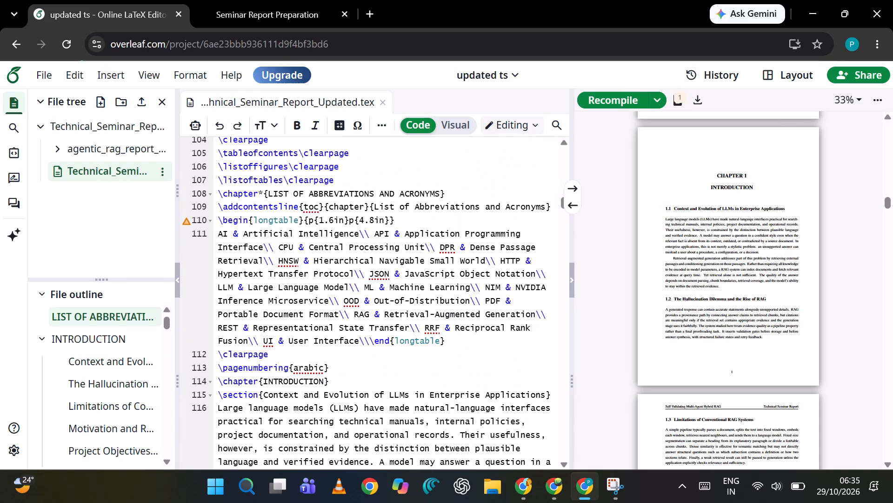
pyautogui.scroll(1, 431, 189)
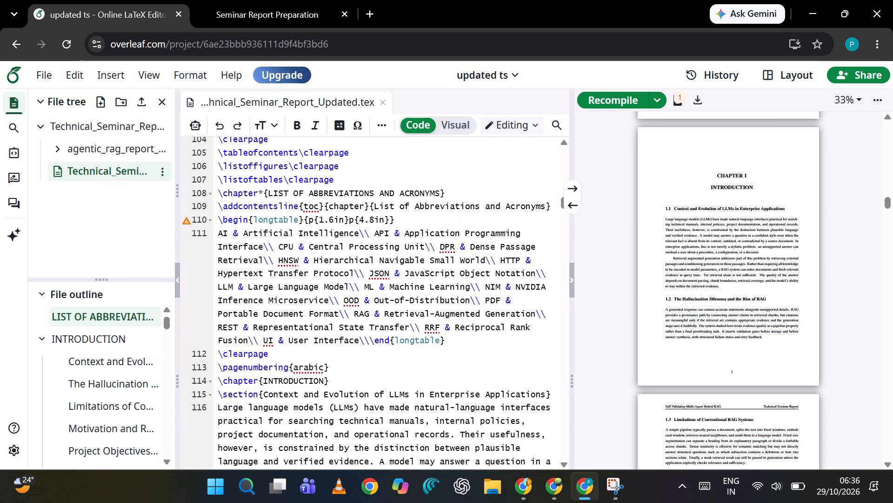
pyautogui.scroll(1, 431, 189)
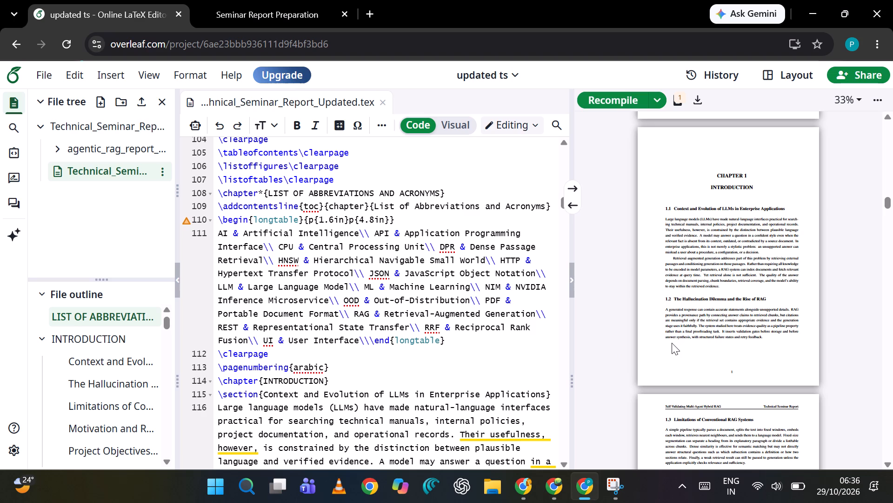
# Examine the Chapter 1 introduction page in the PDF preview, enlarged to 47%.
pyautogui.scroll(3, 673, 333)
pyautogui.scroll(-2, 673, 333)
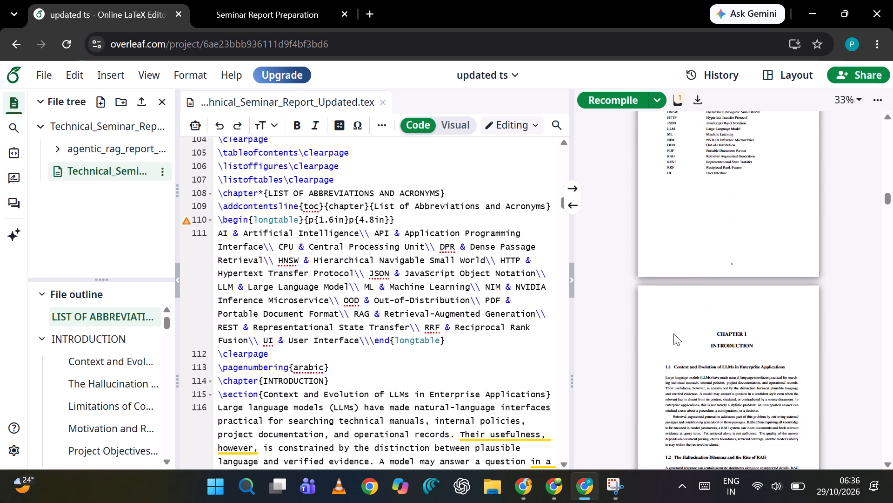
pyautogui.scroll(-2, 673, 333)
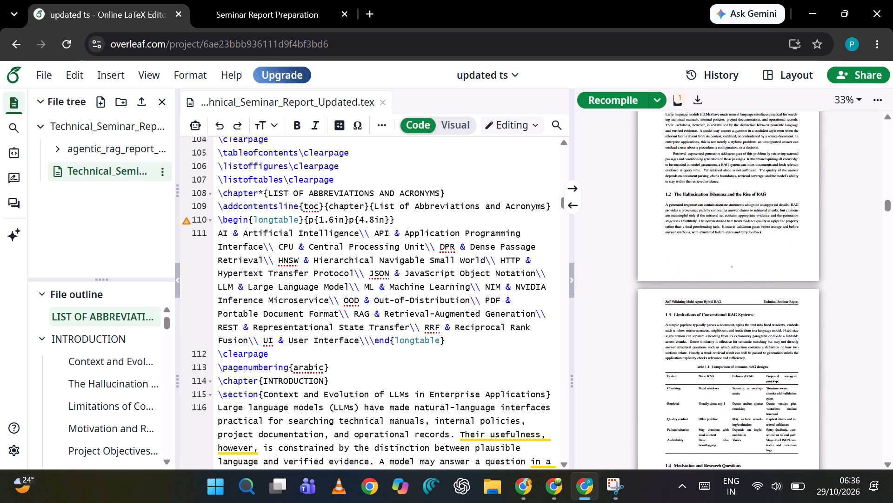
pyautogui.scroll(3, 694, 325)
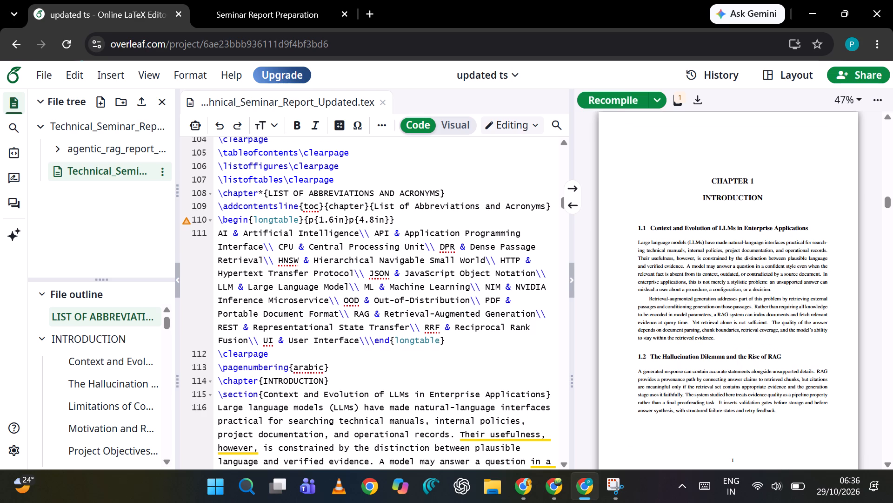
# Check the front-matter source code from the abbreviations list back through the abstract to the acknowledgement page.
pyautogui.scroll(-1, 293, 388)
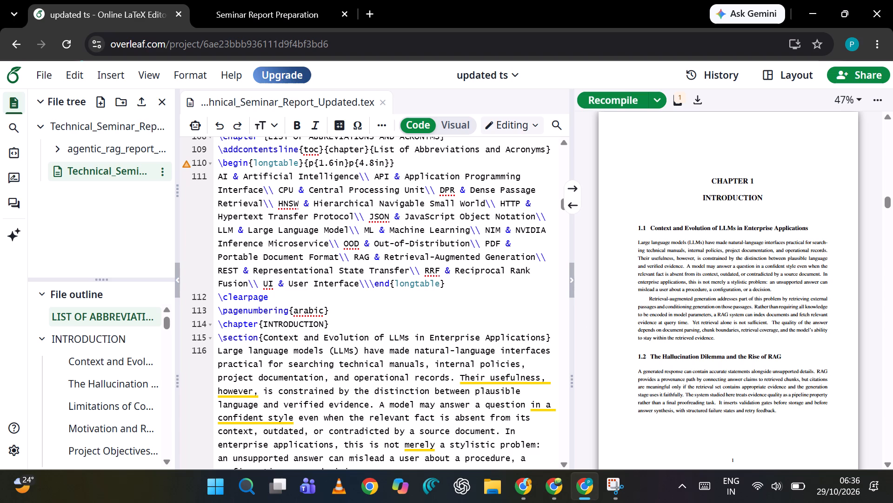
pyautogui.scroll(4, 424, 300)
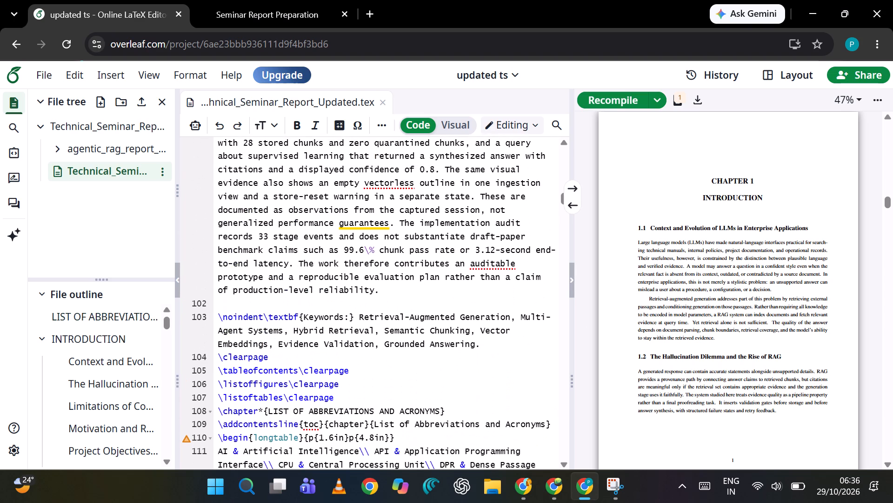
pyautogui.scroll(1, 424, 300)
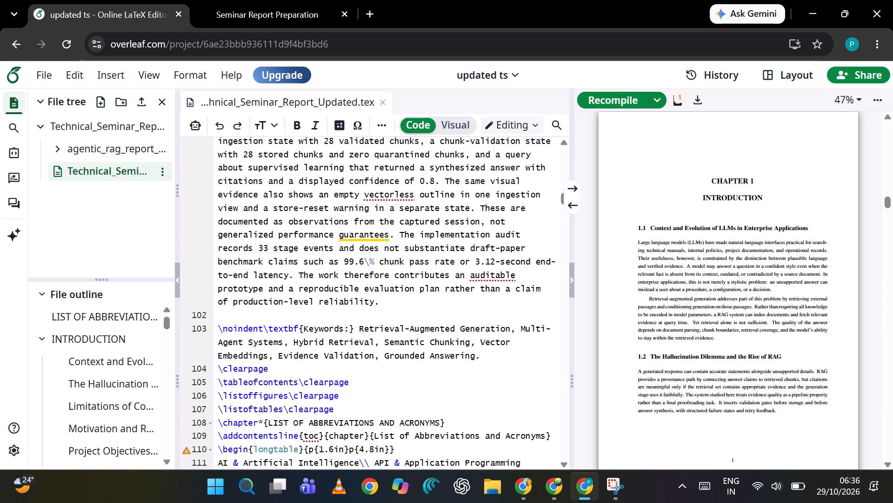
pyautogui.scroll(4, 424, 300)
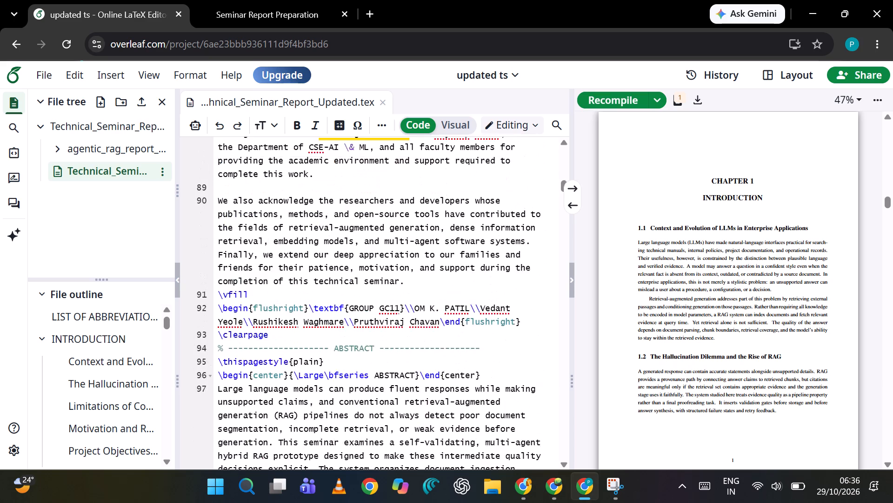
pyautogui.scroll(1, 424, 300)
pyautogui.scroll(-1, 424, 300)
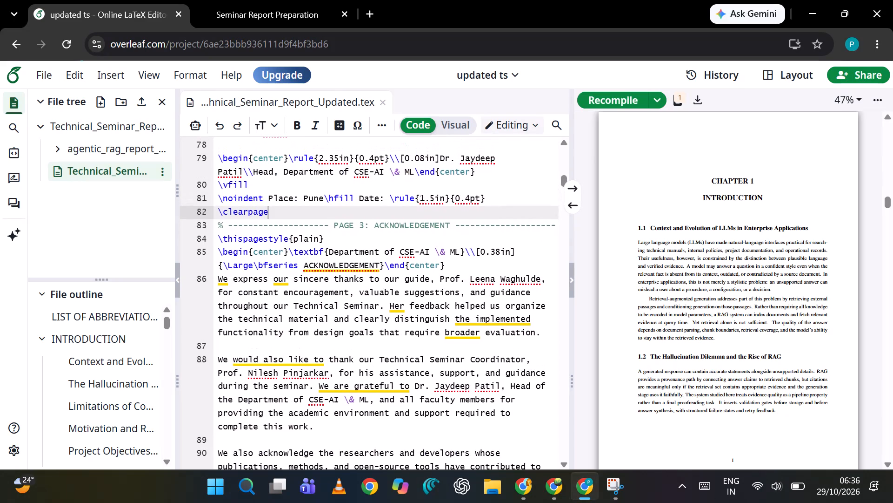
pyautogui.scroll(-2, 424, 300)
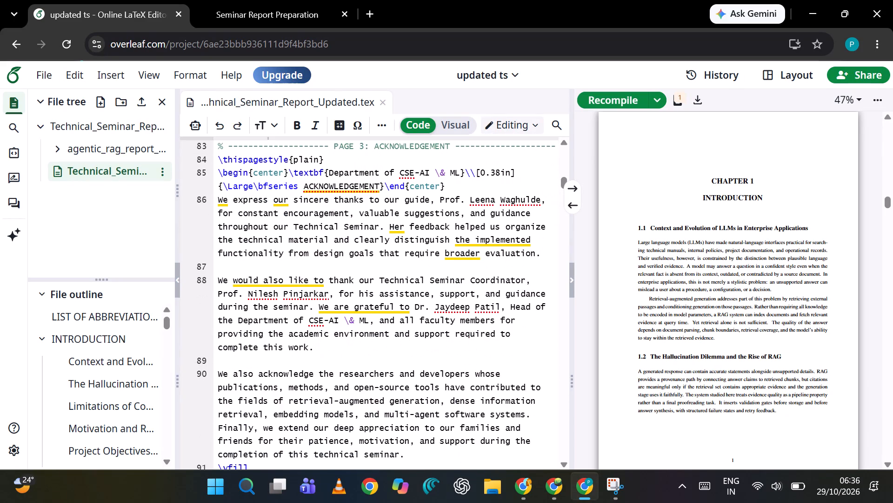
pyautogui.scroll(-1, 424, 300)
# Inspect the certificate page code, the document preamble and the cover page code in the LaTeX source.
pyautogui.scroll(5, 424, 300)
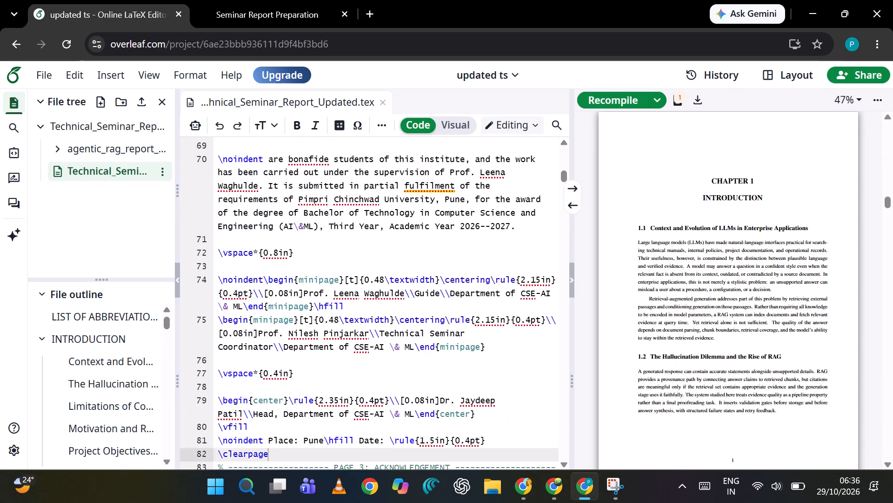
pyautogui.scroll(8, 424, 300)
pyautogui.scroll(-1, 393, 279)
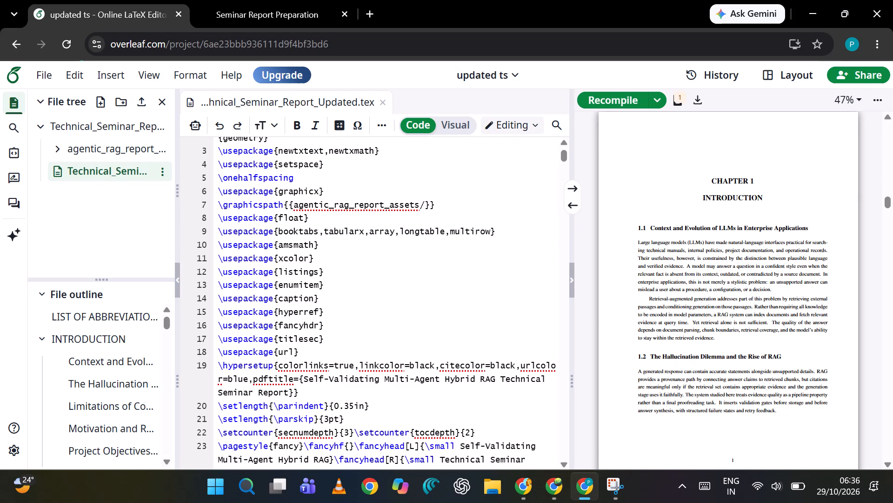
pyautogui.scroll(-2, 392, 276)
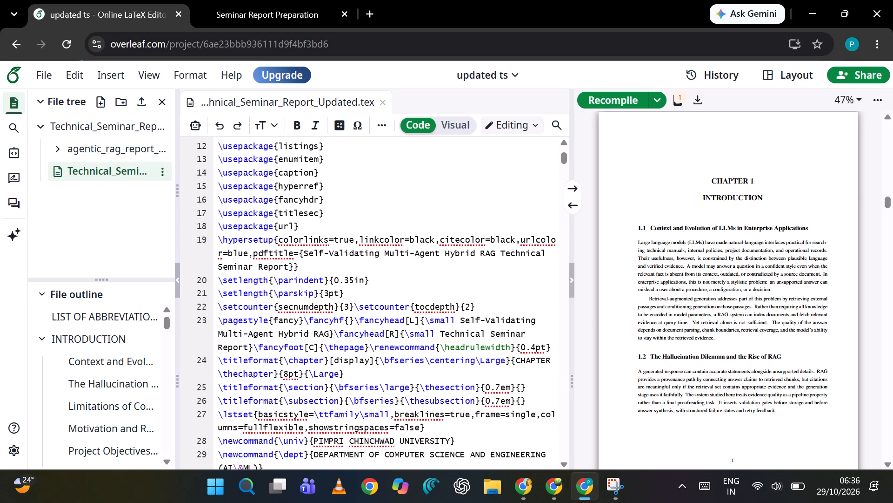
pyautogui.scroll(-2, 296, 285)
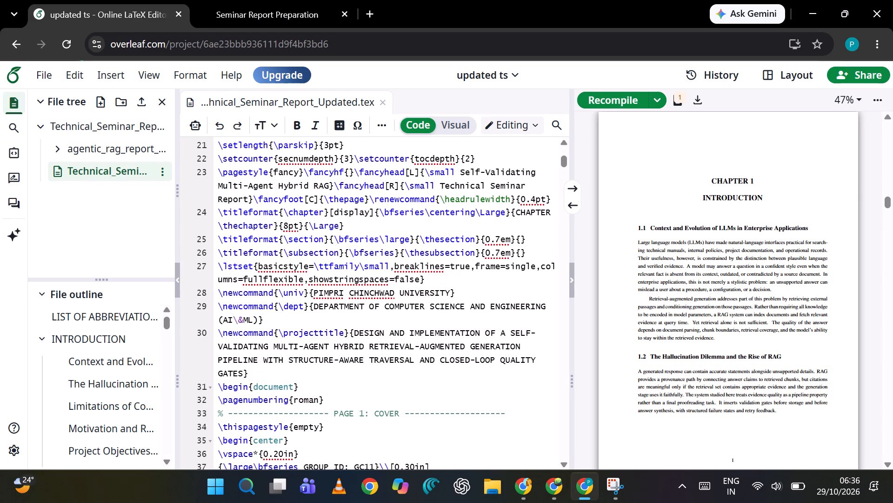
pyautogui.scroll(-1, 398, 333)
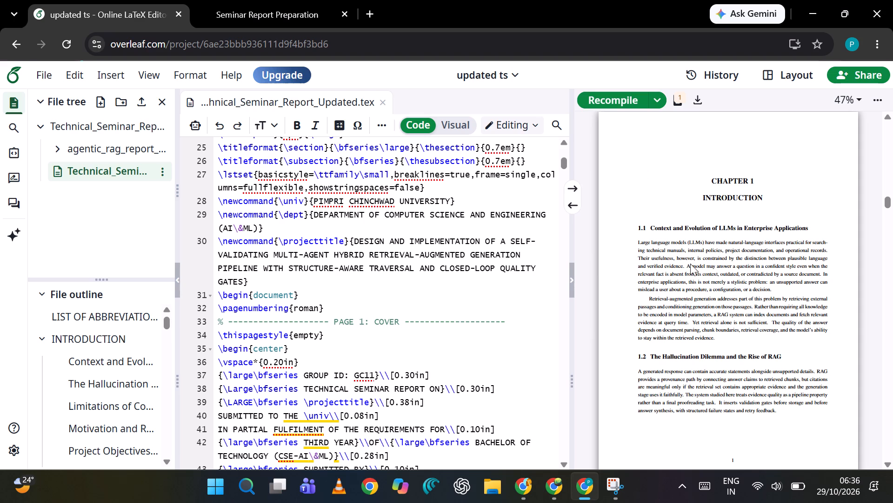
# Examine the PDF preview from Chapter 1 to the Chapter 3 architecture diagram, Figure 3.1, enlarged to 78%.
pyautogui.moveTo(887, 204); pyautogui.dragTo(887, 213)
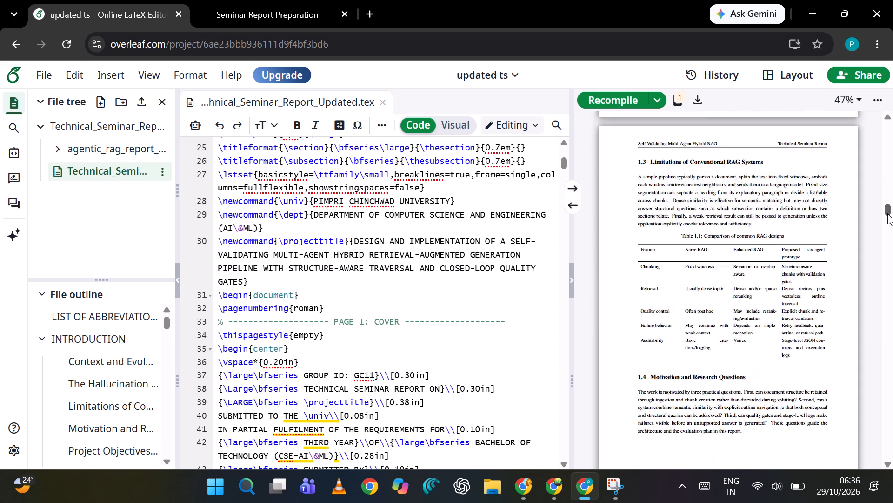
pyautogui.moveTo(887, 213); pyautogui.dragTo(886, 242)
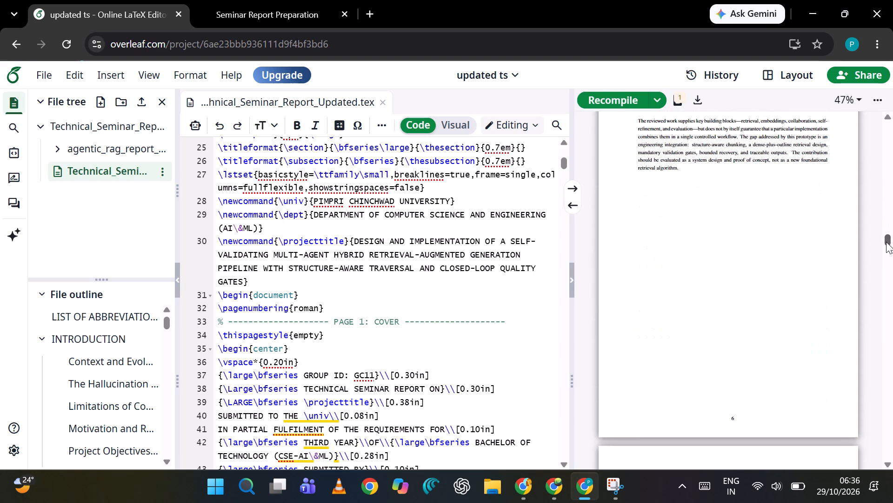
pyautogui.moveTo(886, 242); pyautogui.dragTo(882, 243)
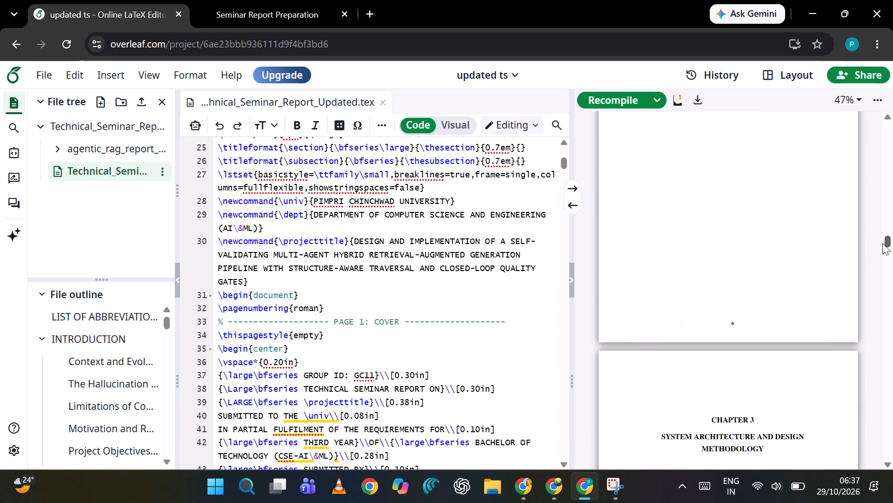
pyautogui.moveTo(882, 243); pyautogui.dragTo(881, 250)
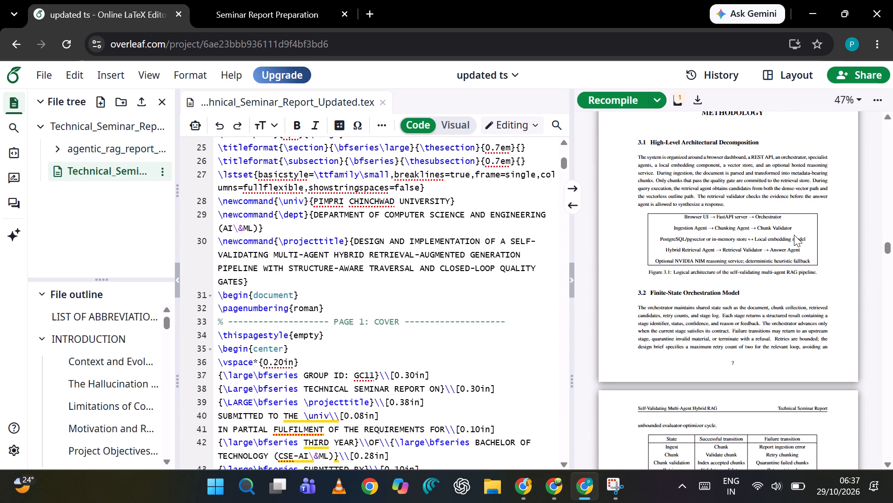
pyautogui.hscroll(1, 794, 235)
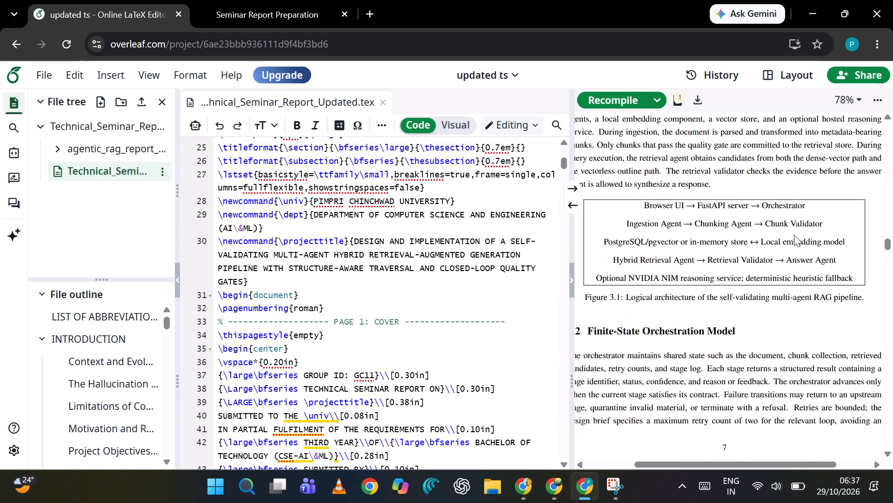
pyautogui.scroll(1, 794, 235)
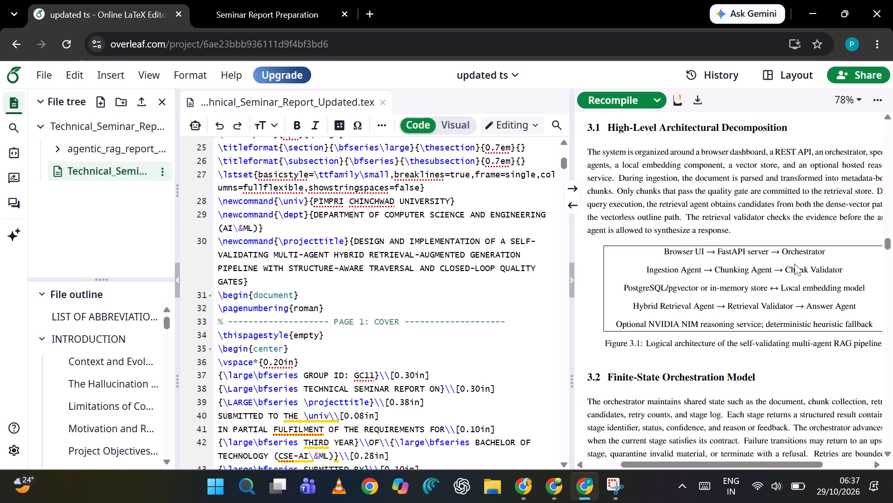
pyautogui.click(553, 502)
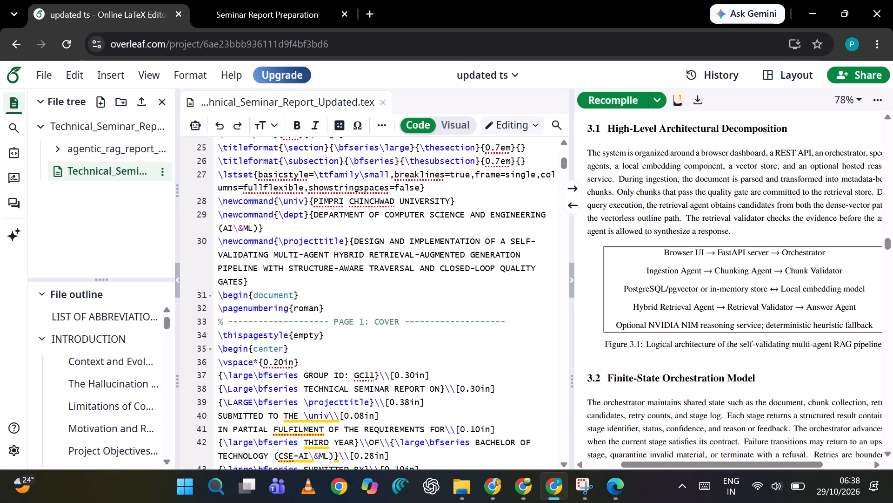
# Look through the LaTeX source from the cover page code to the Introduction sections and the RAG comparison table.
pyautogui.scroll(2, 626, 258)
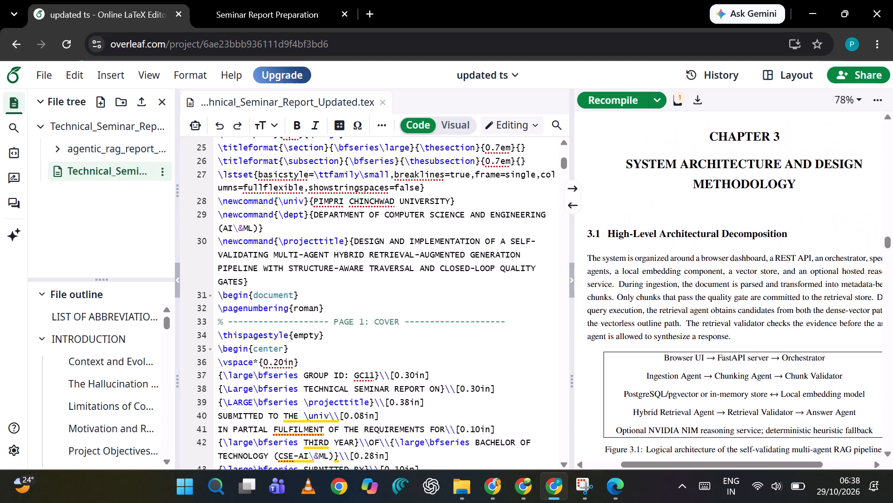
pyautogui.scroll(-4, 319, 323)
pyautogui.scroll(2, 319, 323)
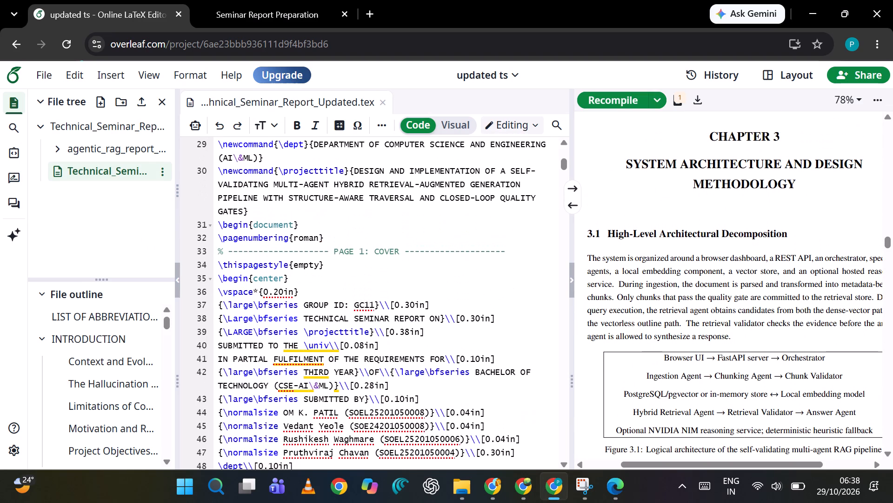
pyautogui.scroll(1, 319, 323)
pyautogui.scroll(-9, 319, 323)
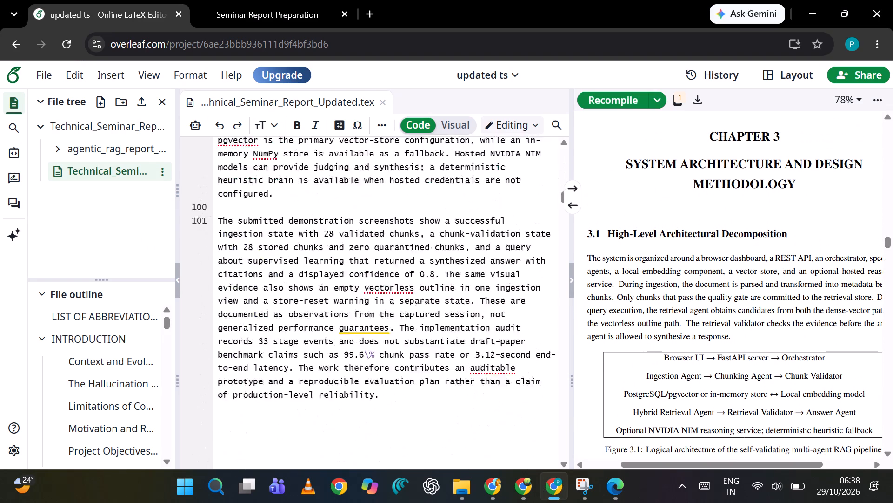
pyautogui.scroll(-2, 319, 323)
pyautogui.scroll(2, 319, 323)
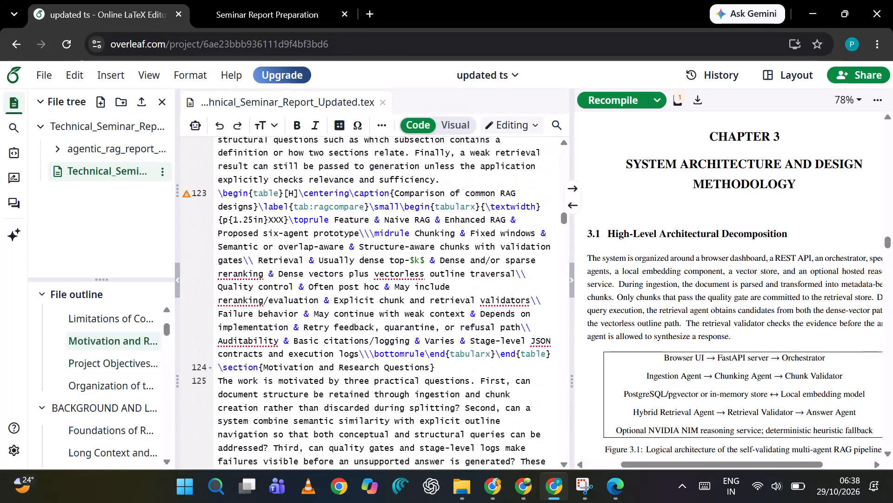
pyautogui.scroll(3, 319, 323)
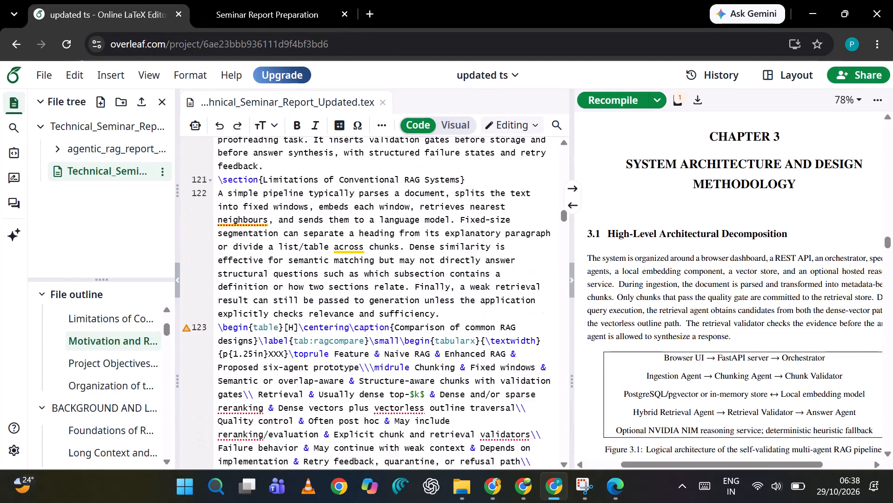
pyautogui.scroll(4, 318, 296)
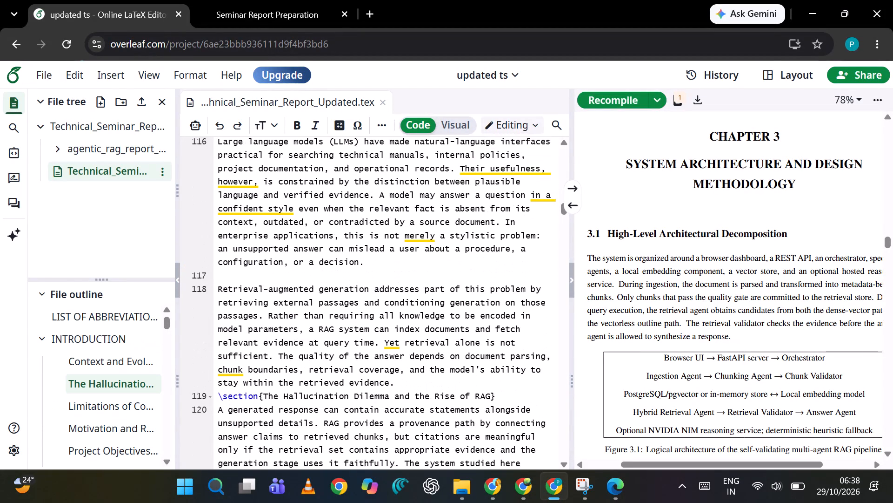
pyautogui.scroll(3, 329, 304)
pyautogui.scroll(-2, 329, 304)
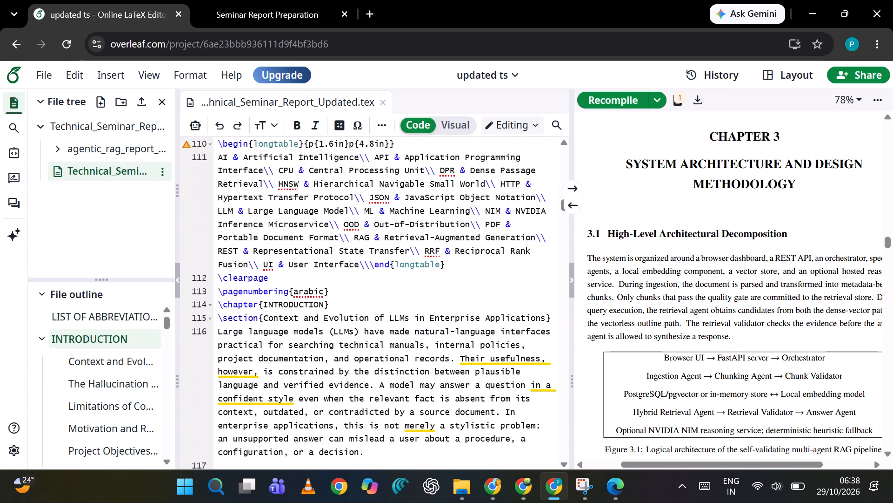
pyautogui.scroll(-2, 329, 304)
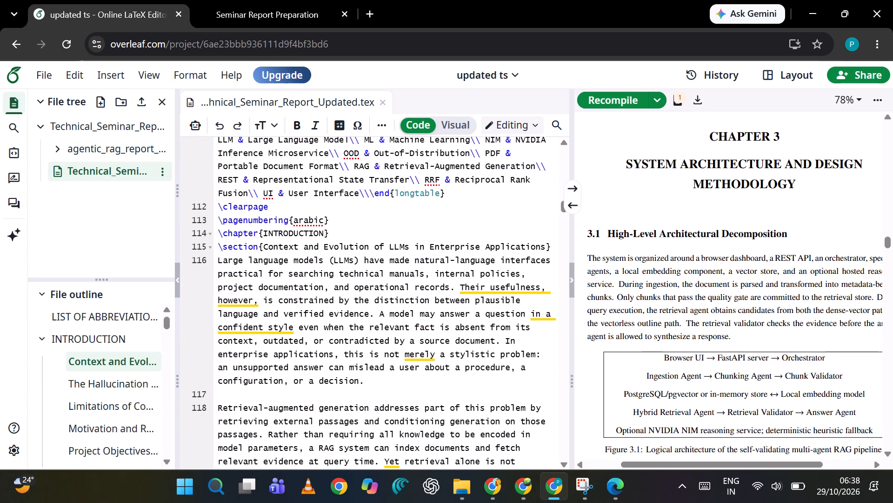
pyautogui.scroll(-4, 335, 362)
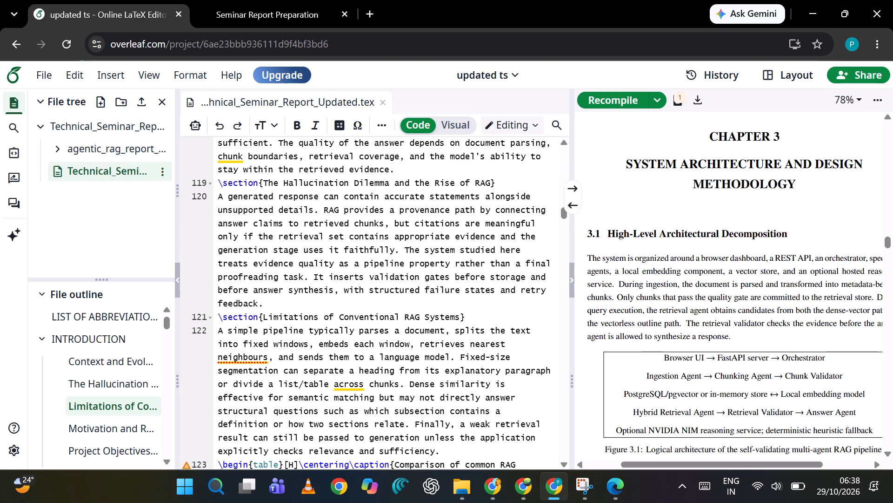
pyautogui.hscroll(1, 438, 401)
# Review the compiled Chapter 2 pages, from Foundations of Retrieval-Augmented Generation through Hybrid Retrieval, alongside the Introduction source.
pyautogui.scroll(7, 691, 329)
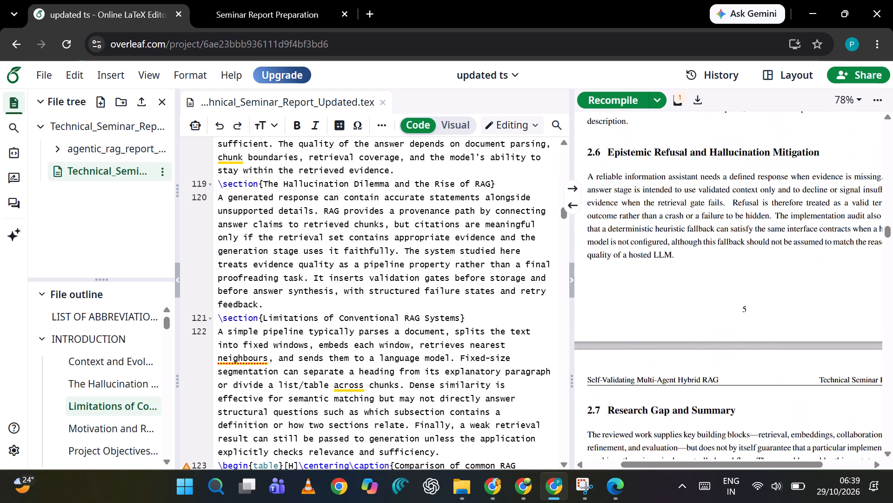
pyautogui.scroll(3, 691, 329)
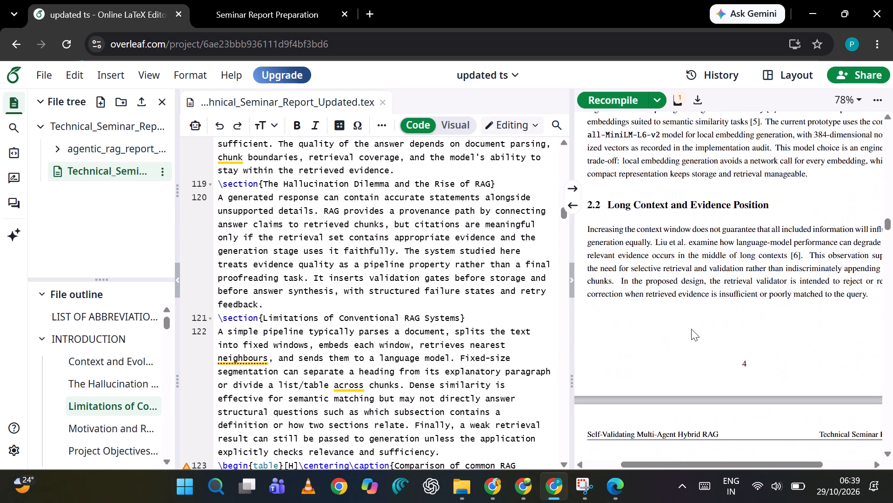
pyautogui.scroll(2, 691, 329)
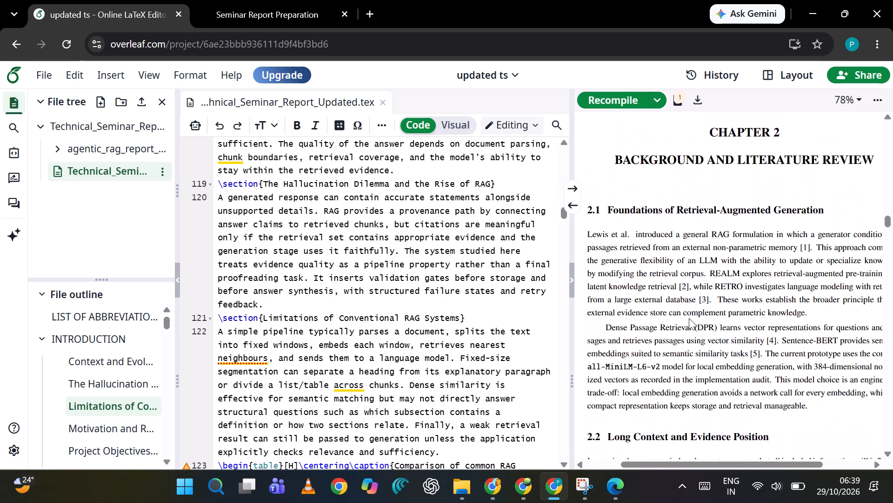
pyautogui.scroll(2, 689, 318)
pyautogui.scroll(-3, 654, 340)
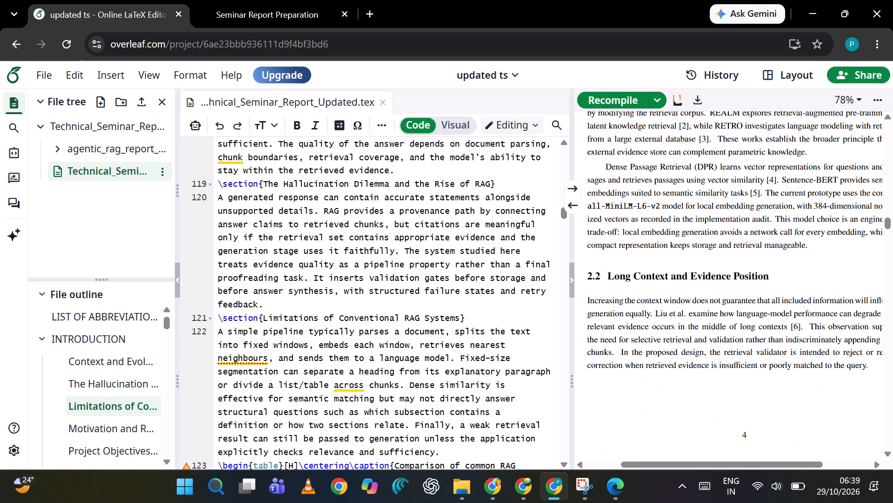
pyautogui.scroll(-4, 636, 306)
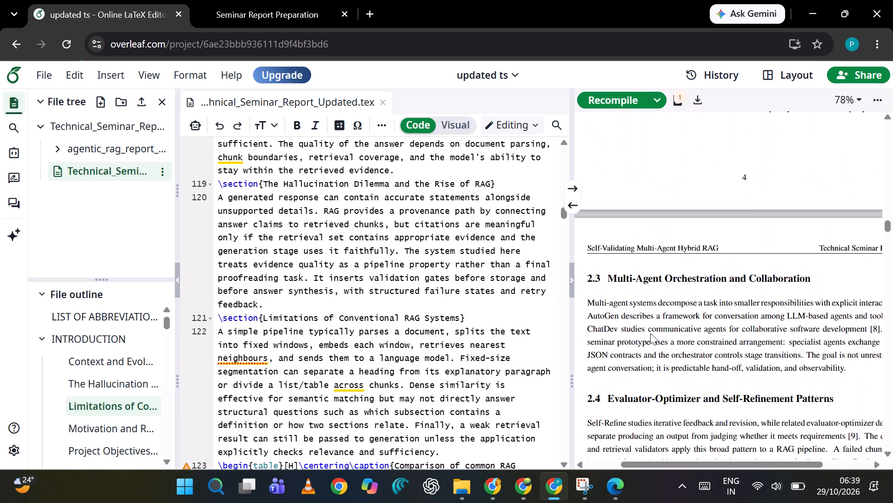
pyautogui.scroll(-2, 648, 330)
pyautogui.scroll(-2, 436, 329)
pyautogui.scroll(3, 436, 329)
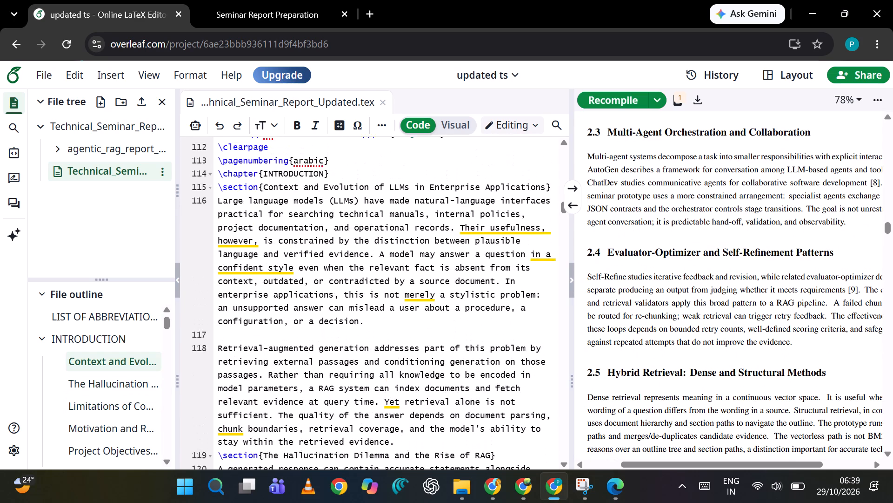
pyautogui.scroll(2, 436, 329)
pyautogui.scroll(-1, 436, 329)
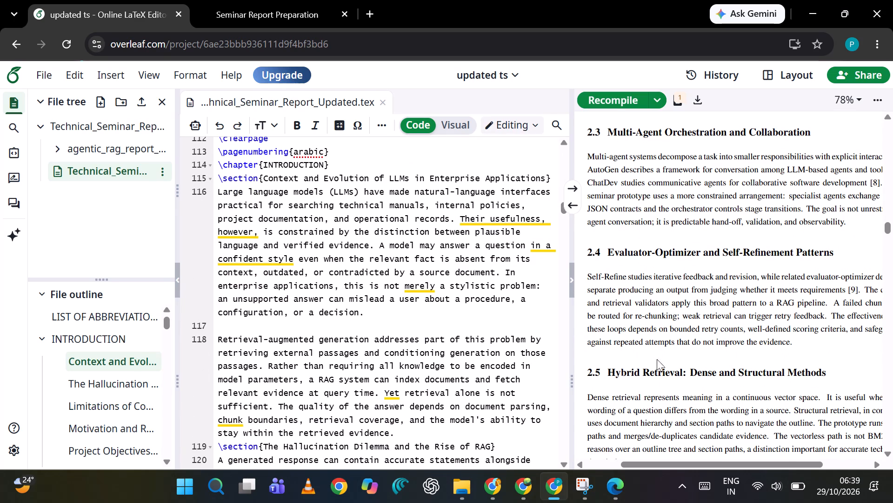
pyautogui.scroll(5, 686, 270)
pyautogui.scroll(-3, 686, 270)
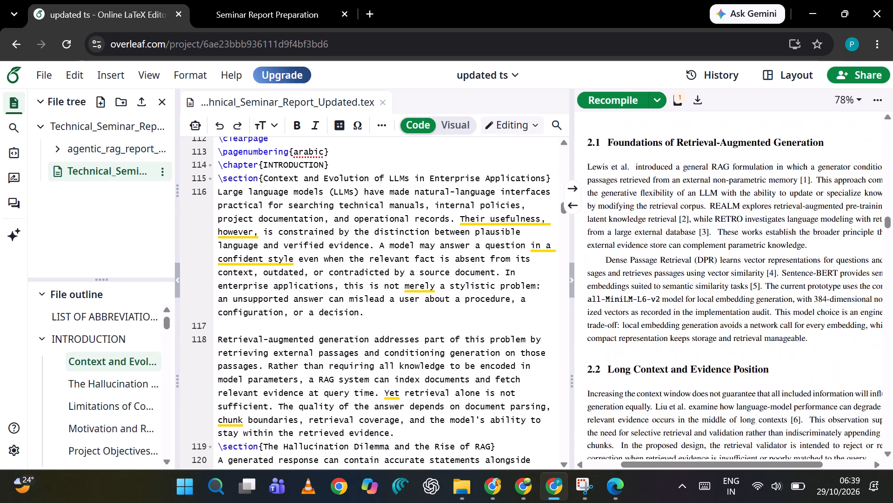
pyautogui.scroll(-1, 686, 270)
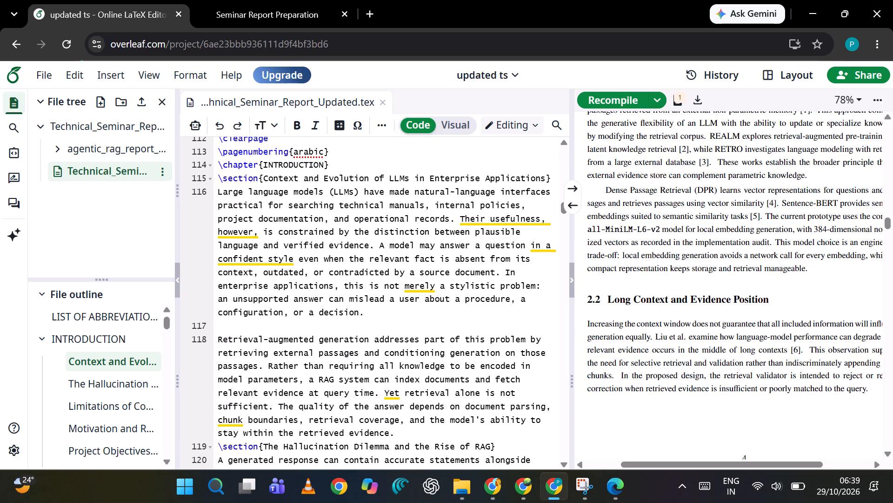
# Check the compiled pages from the start of Chapter 2 back to Table 1.1 in Chapter 1 and forward again.
pyautogui.scroll(1, 672, 213)
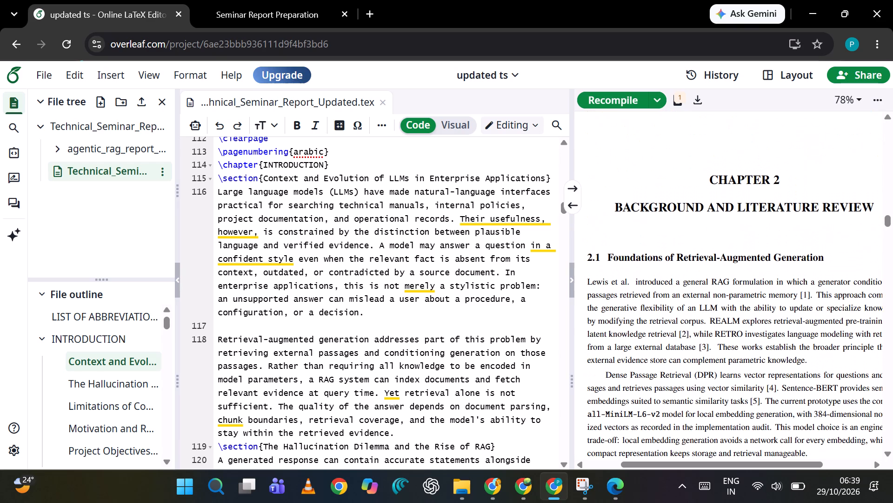
pyautogui.scroll(6, 672, 213)
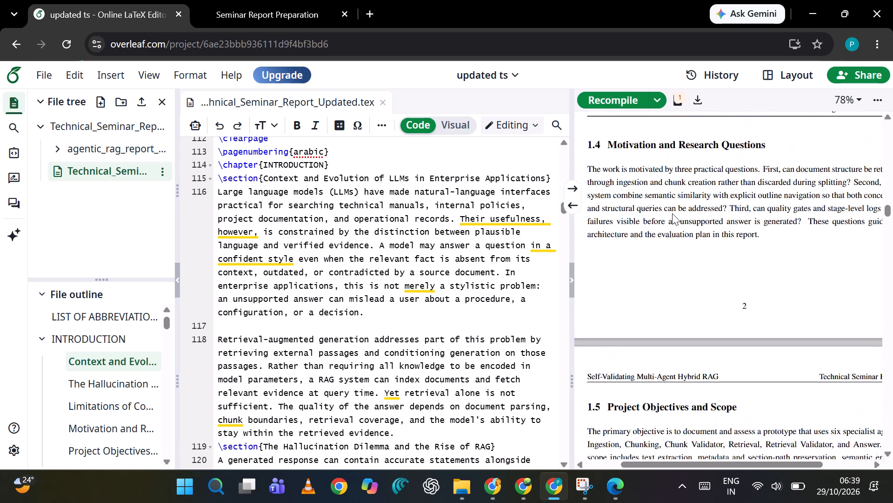
pyautogui.scroll(6, 672, 213)
pyautogui.scroll(-2, 672, 213)
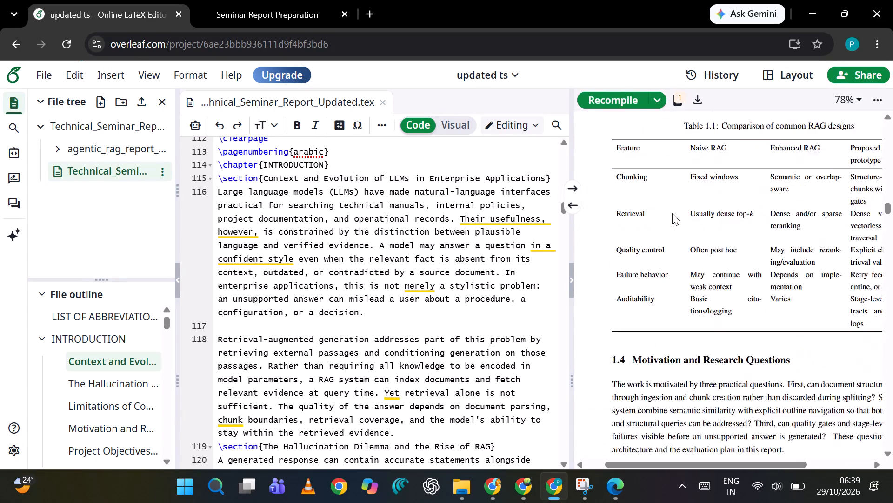
pyautogui.scroll(-3, 672, 213)
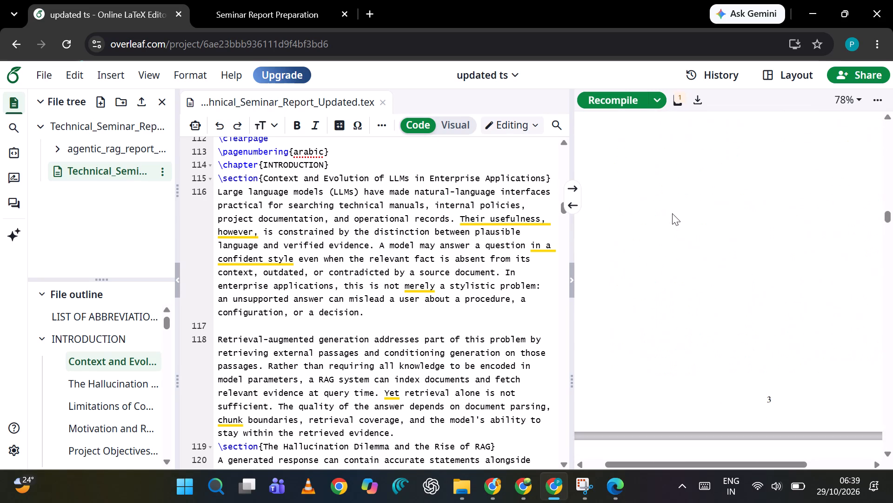
pyautogui.scroll(-2, 672, 213)
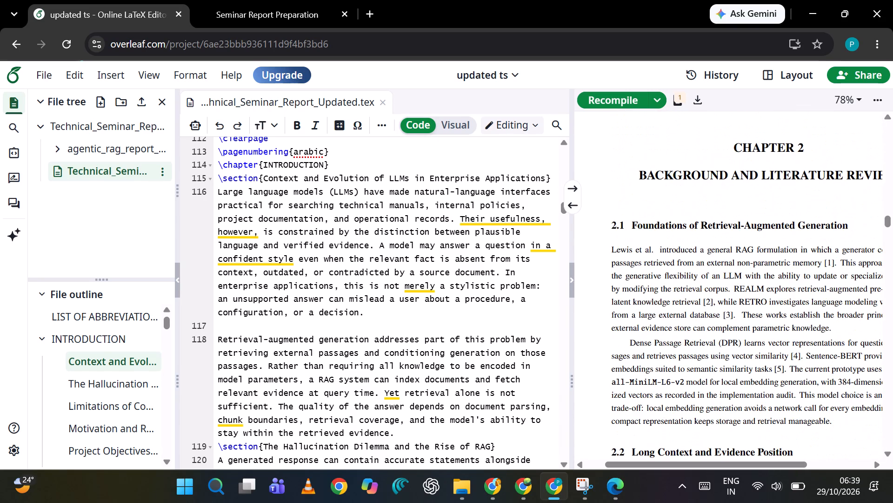
pyautogui.scroll(-5, 365, 278)
# Look back through the LaTeX source from Organization of the Report to the abstract and acknowledgement text.
pyautogui.scroll(1, 365, 278)
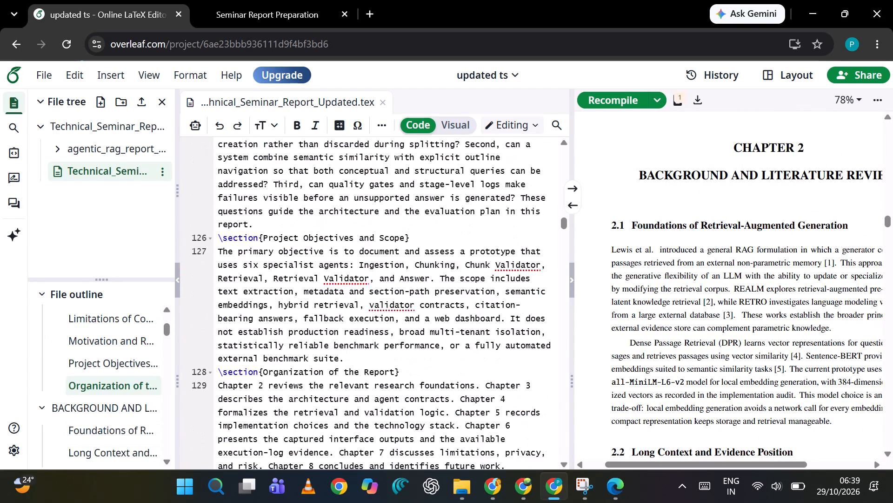
pyautogui.scroll(5, 365, 278)
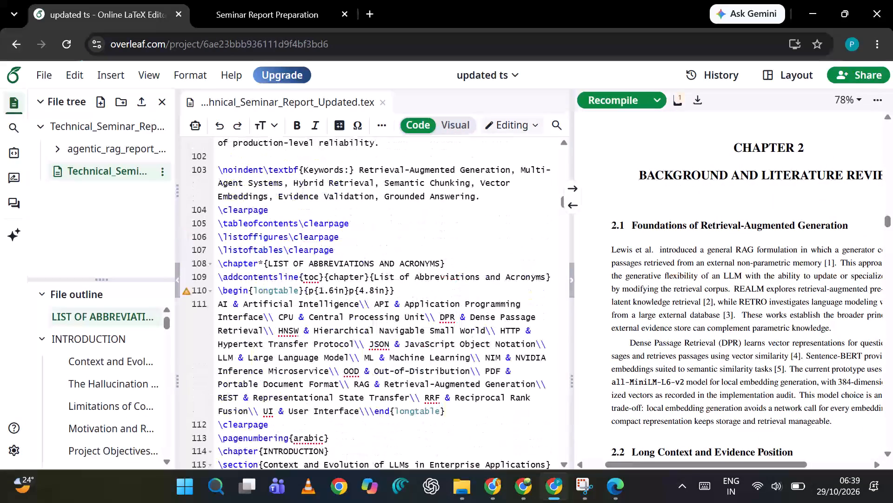
pyautogui.scroll(2, 365, 278)
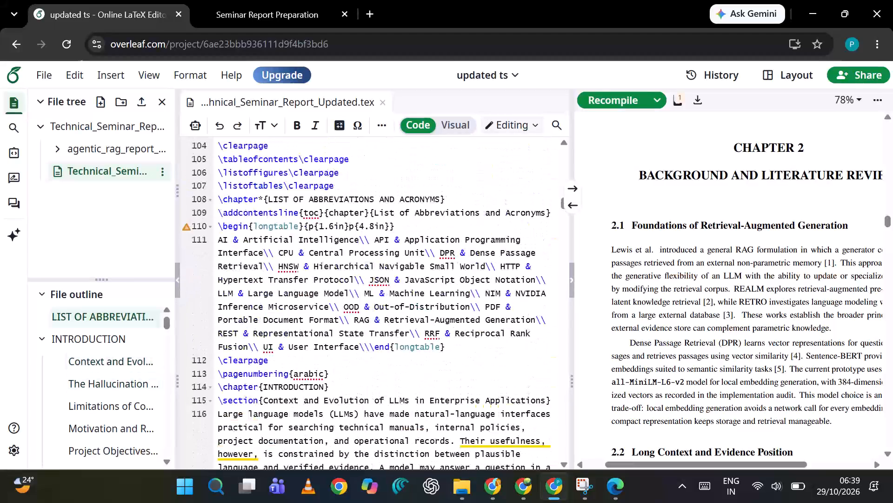
pyautogui.scroll(1, 365, 278)
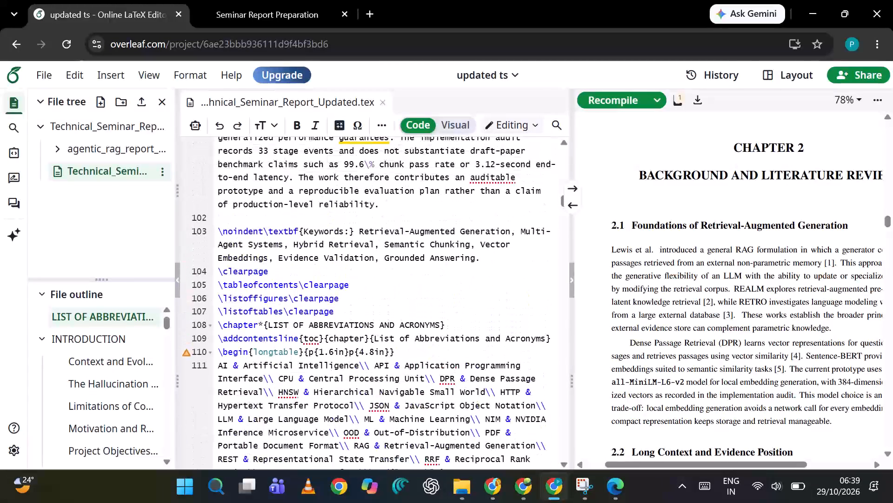
pyautogui.scroll(3, 365, 278)
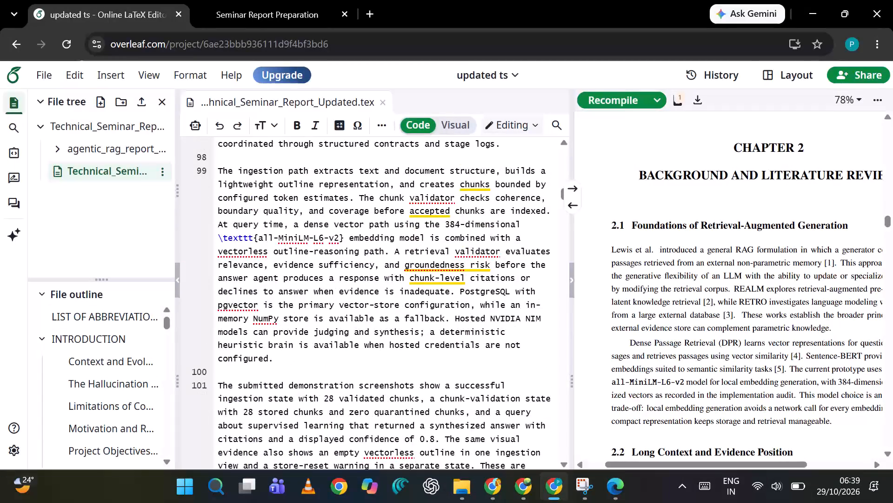
pyautogui.scroll(3, 365, 278)
# Find the LaTeX code of the logical architecture figure in Chapter 3's High-Level Architectural Decomposition section.
pyautogui.scroll(-1, 365, 278)
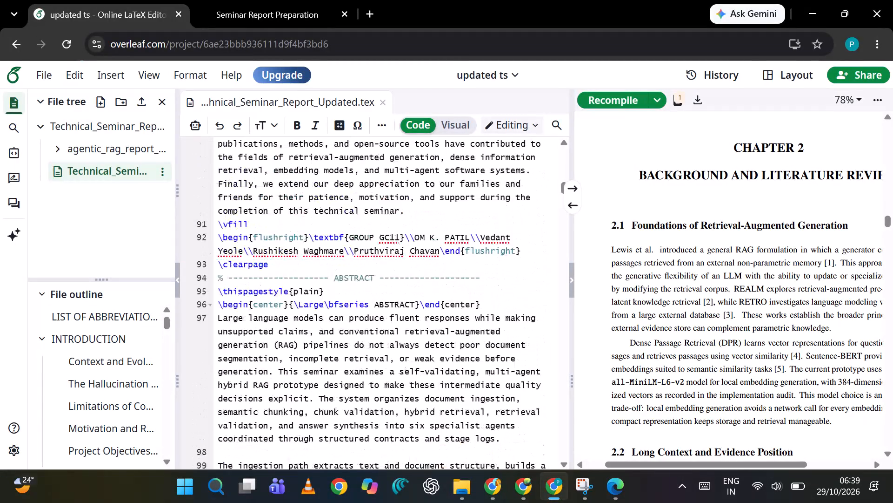
pyautogui.scroll(-6, 365, 278)
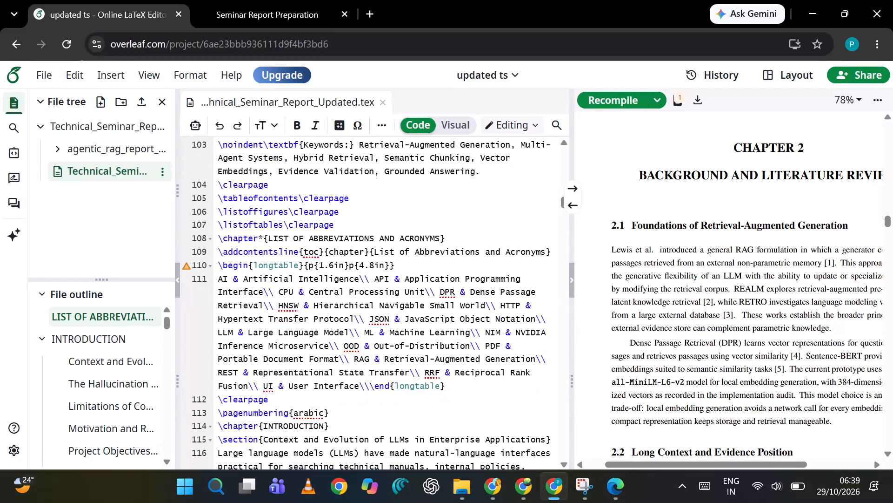
pyautogui.scroll(-4, 365, 278)
pyautogui.scroll(3, 365, 278)
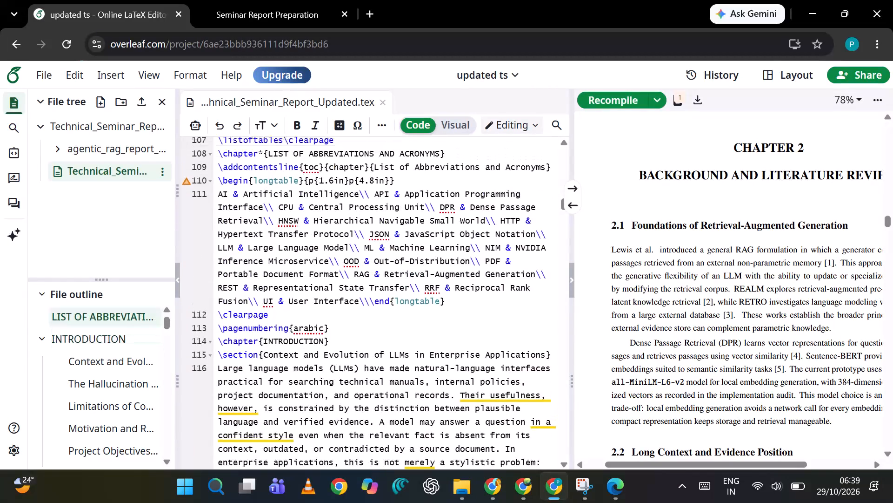
pyautogui.scroll(-9, 365, 278)
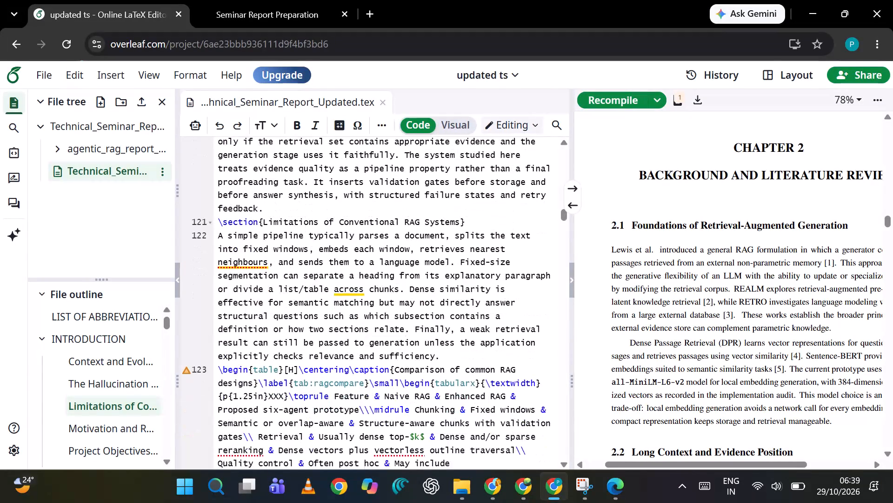
pyautogui.scroll(-4, 365, 278)
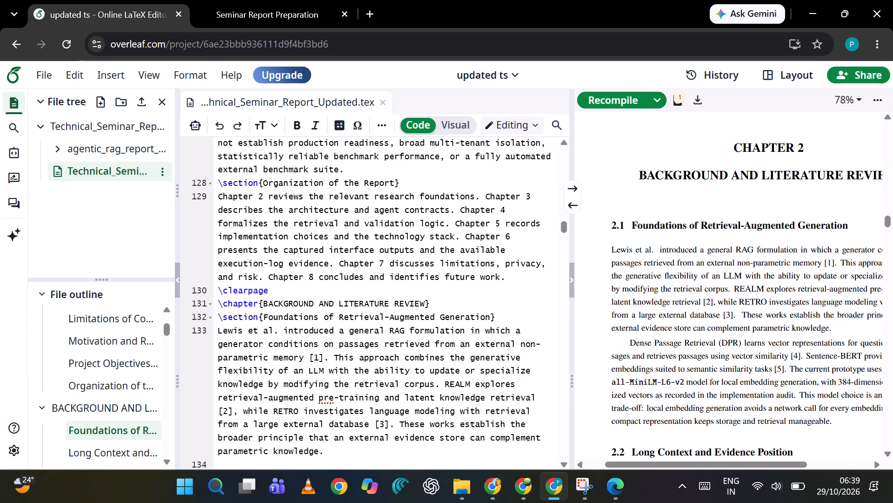
pyautogui.click(314, 330)
pyautogui.scroll(-11, 310, 389)
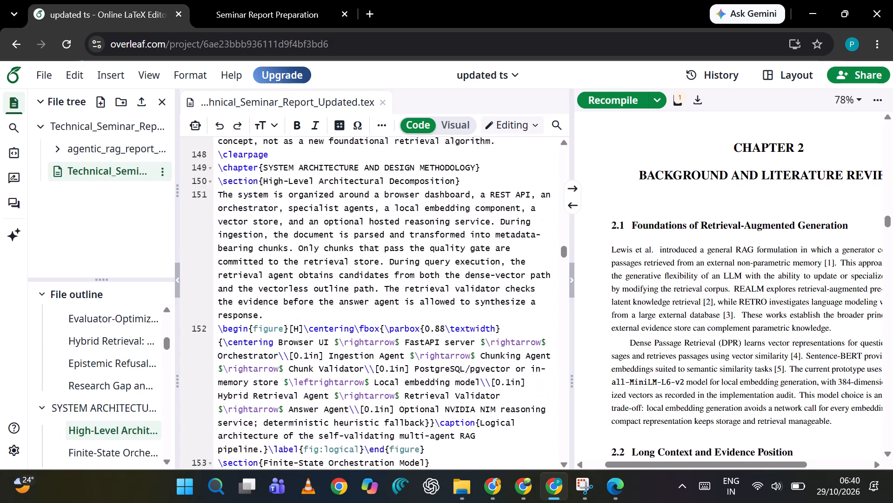
# Go through the compiled pages from Chapter 2 to the logical architecture figure in Section 3.1 of Chapter 3.
pyautogui.scroll(-1, 310, 389)
pyautogui.scroll(3, 310, 389)
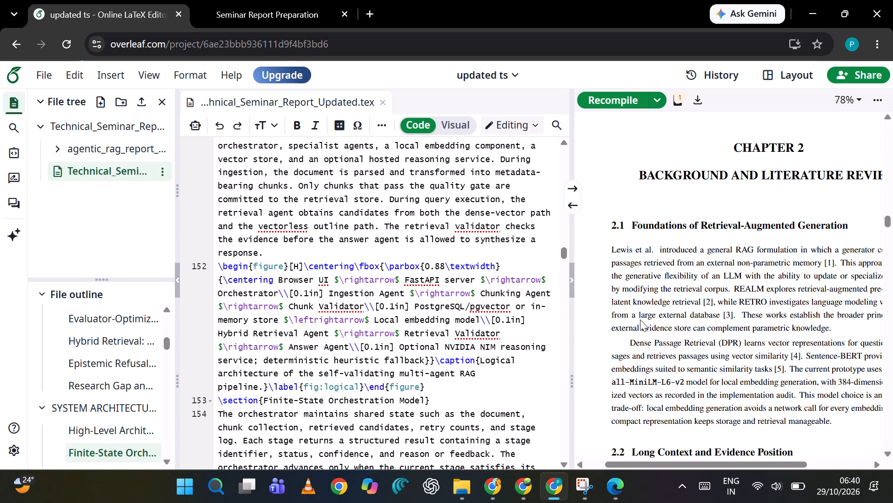
pyautogui.scroll(-8, 640, 319)
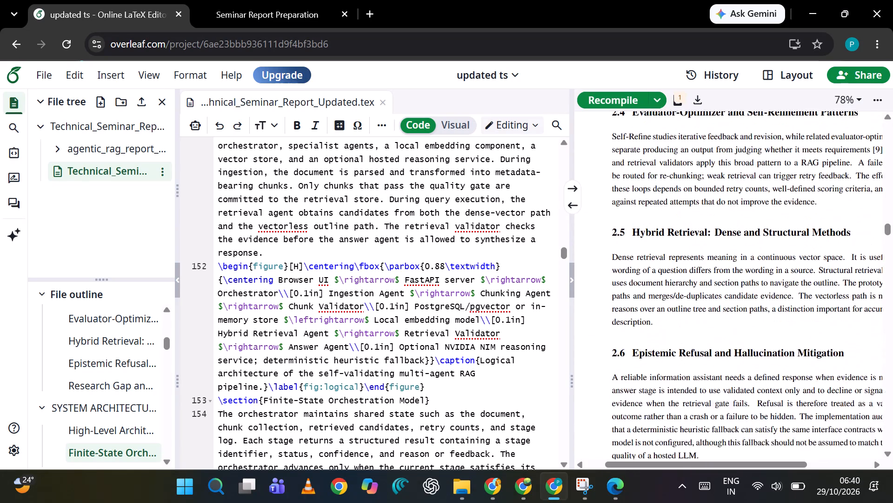
pyautogui.scroll(-3, 640, 319)
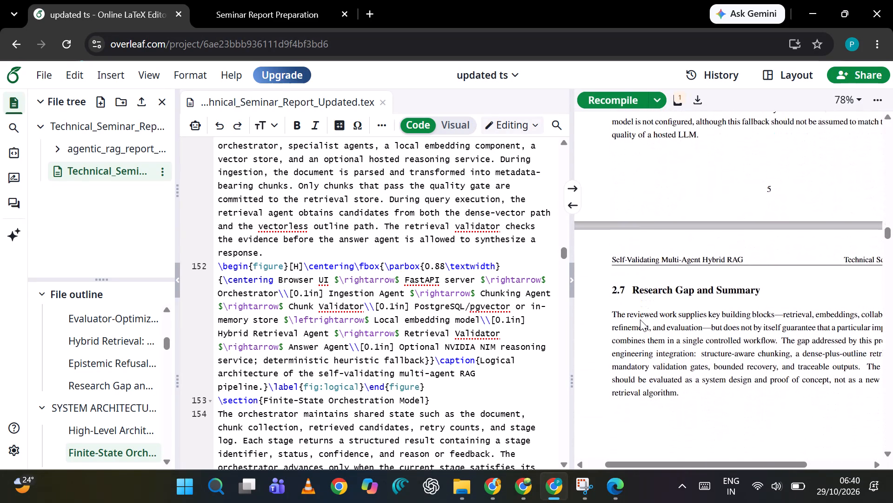
pyautogui.scroll(-6, 640, 319)
pyautogui.scroll(1, 640, 319)
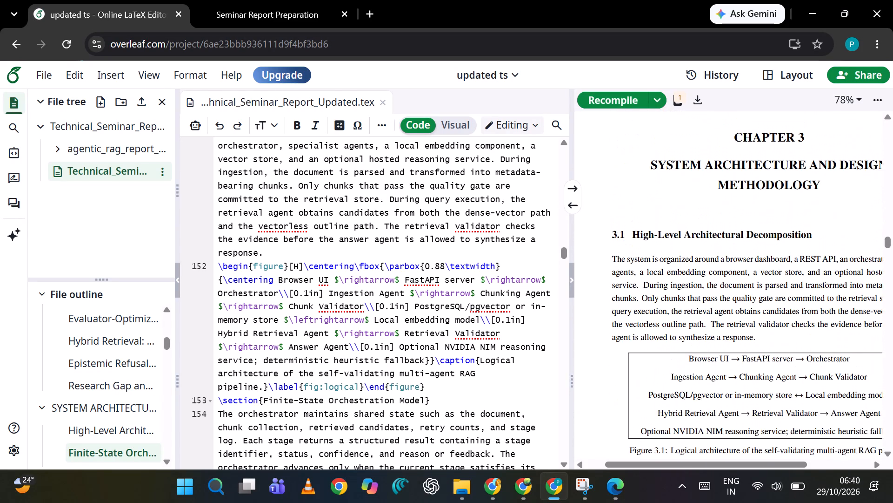
pyautogui.scroll(1, 640, 319)
pyautogui.scroll(-1, 648, 372)
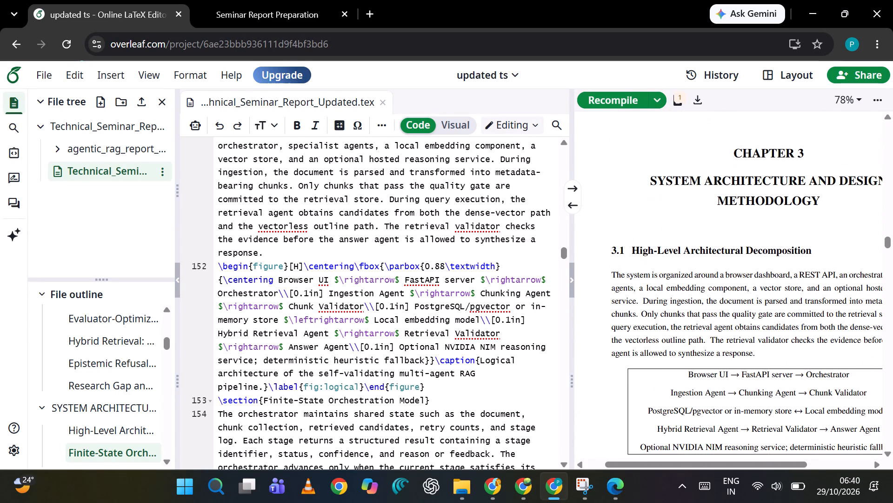
# Compare the LaTeX source around the High-Level Architectural Decomposition section with the compiled Chapter 3 page.
pyautogui.scroll(3, 331, 332)
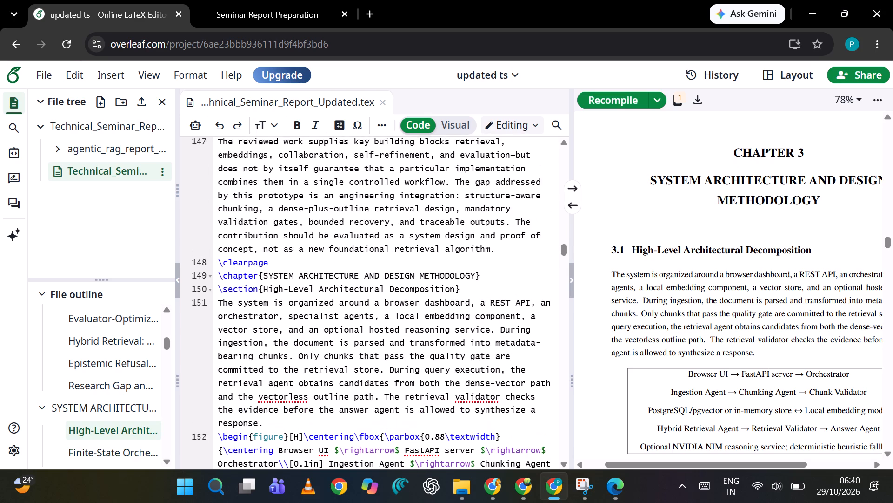
pyautogui.scroll(2, 341, 295)
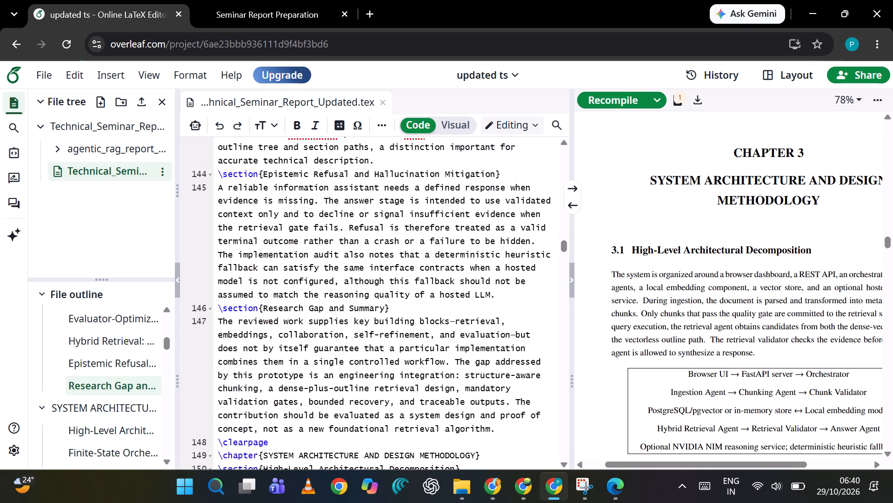
pyautogui.scroll(-2, 341, 295)
pyautogui.scroll(1, 341, 295)
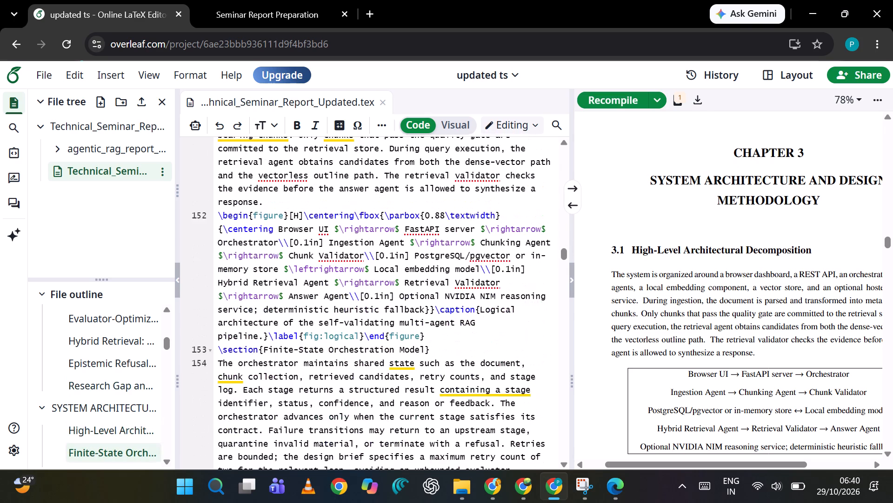
pyautogui.scroll(2, 341, 295)
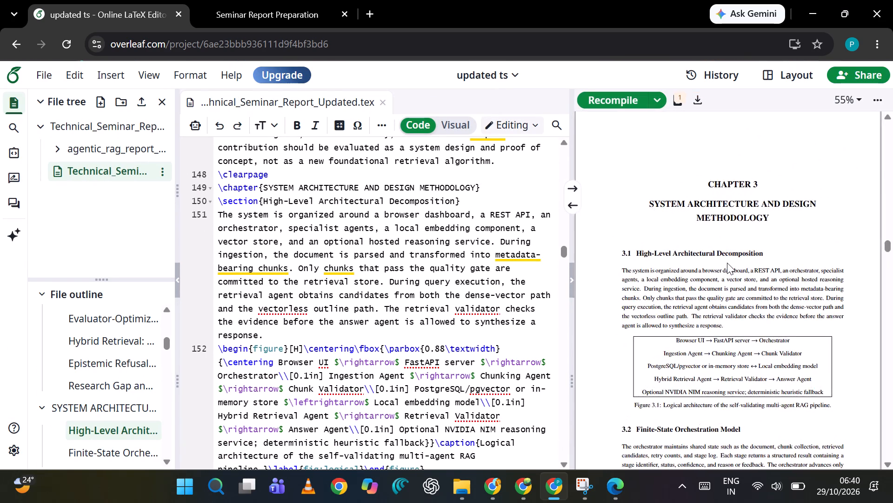
pyautogui.scroll(-2, 727, 263)
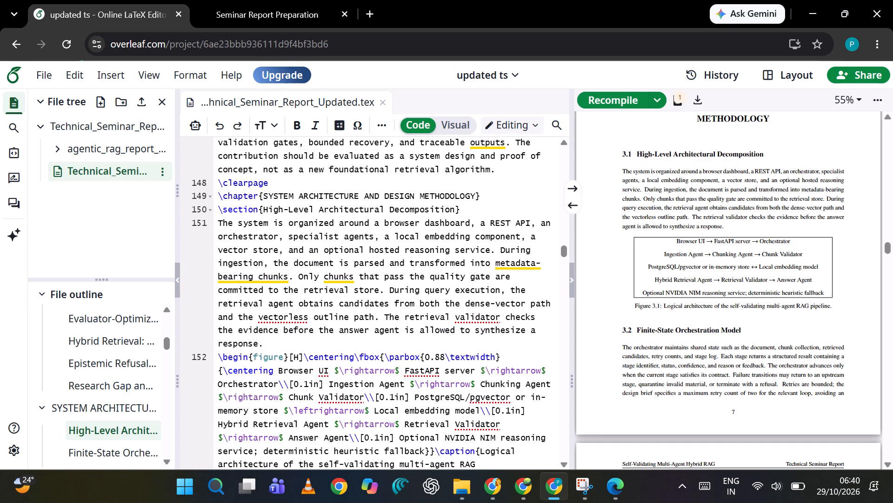
# Copy the LaTeX code from the Chapter 3 heading through the logical architecture figure into the opening lines of the Finite-State Orchestration Model section.
pyautogui.moveTo(219, 197); pyautogui.dragTo(538, 446)
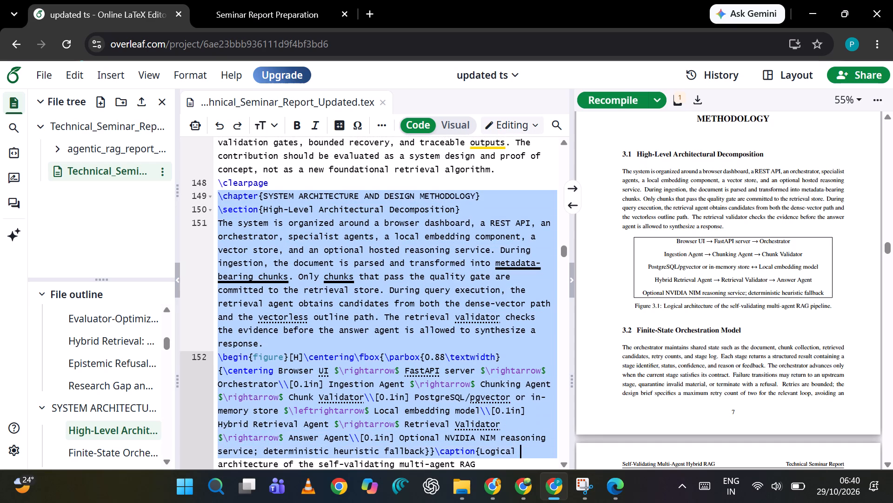
pyautogui.moveTo(538, 446); pyautogui.dragTo(513, 425)
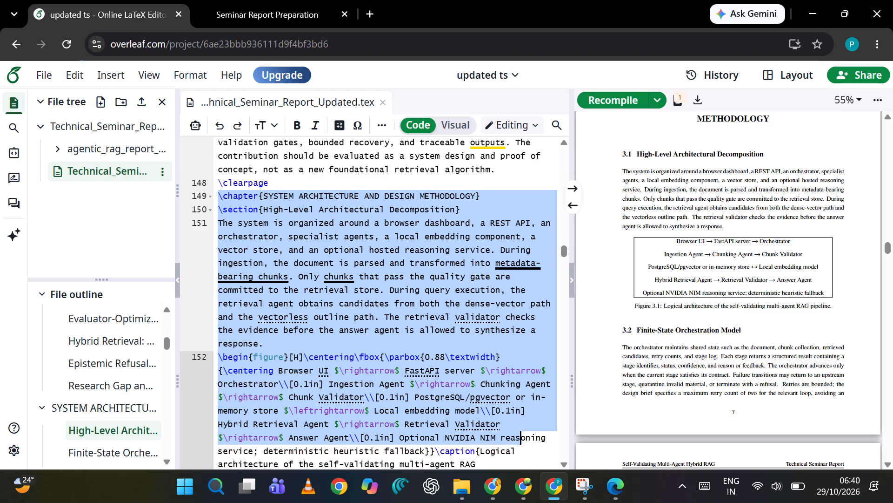
pyautogui.moveTo(513, 425); pyautogui.dragTo(533, 460)
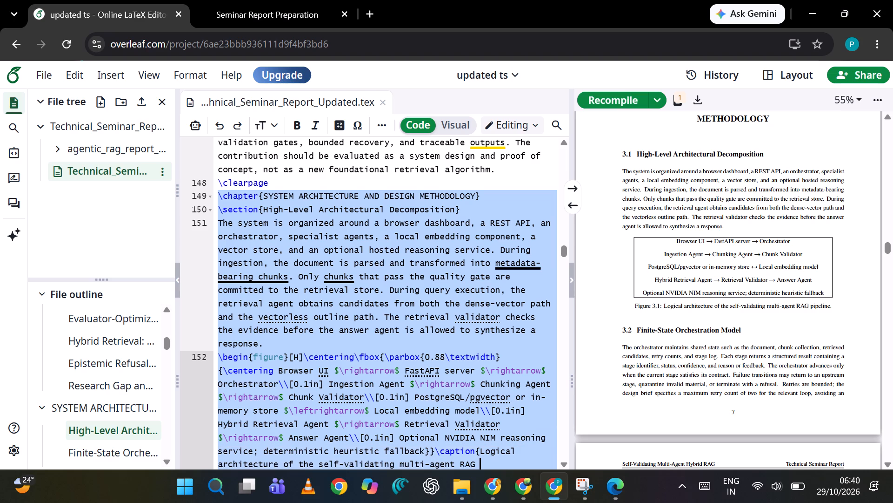
pyautogui.moveTo(533, 460); pyautogui.dragTo(524, 502)
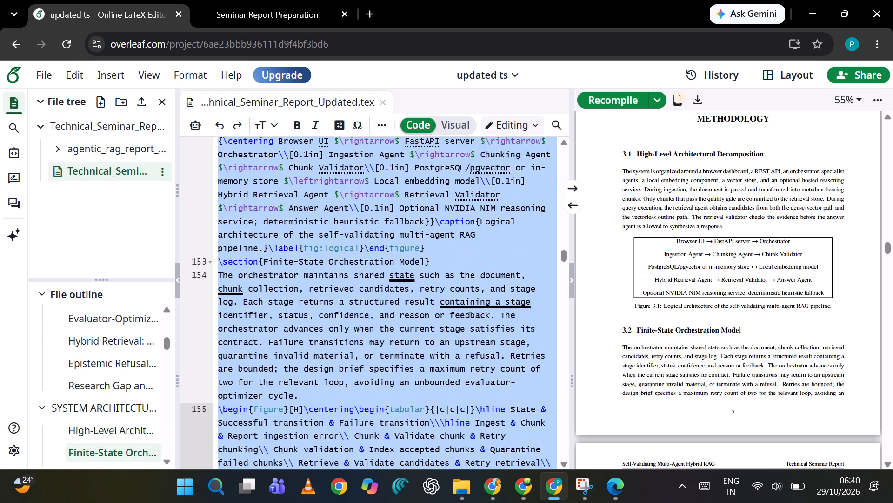
pyautogui.moveTo(524, 502); pyautogui.dragTo(478, 215)
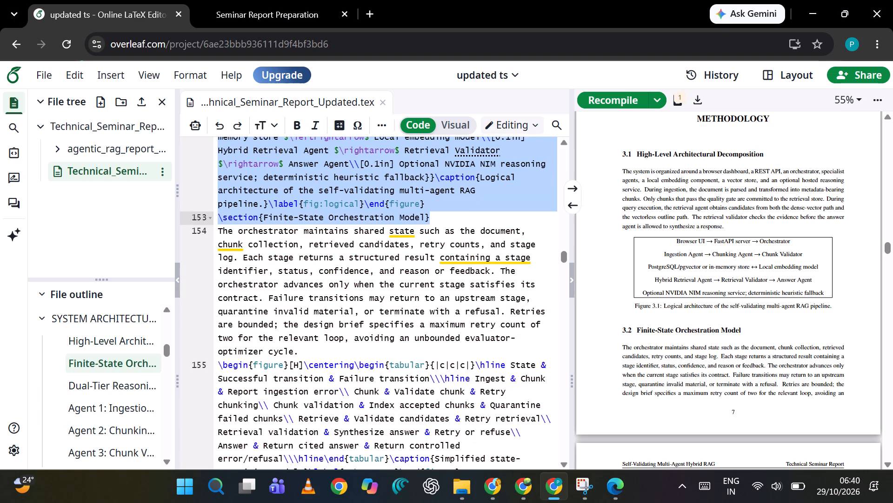
pyautogui.moveTo(478, 215); pyautogui.dragTo(479, 213)
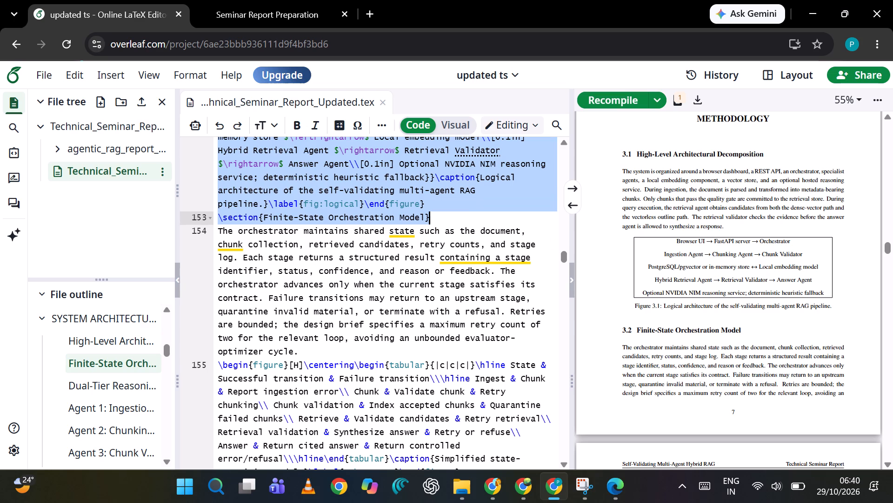
pyautogui.moveTo(479, 213); pyautogui.dragTo(473, 206)
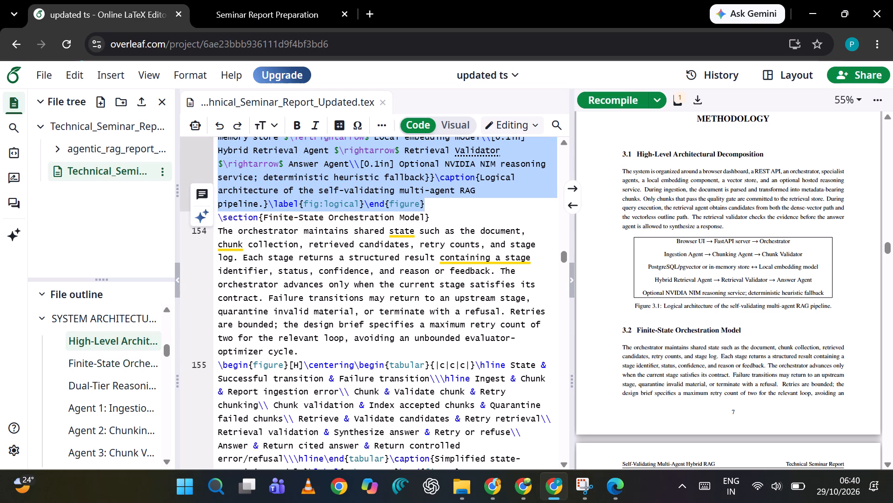
pyautogui.hotkey('shift', 'Down')
pyautogui.hotkey('shift', 'Down')
pyautogui.hotkey('shift', 'Down')
pyautogui.hotkey('ctrl', 'c')
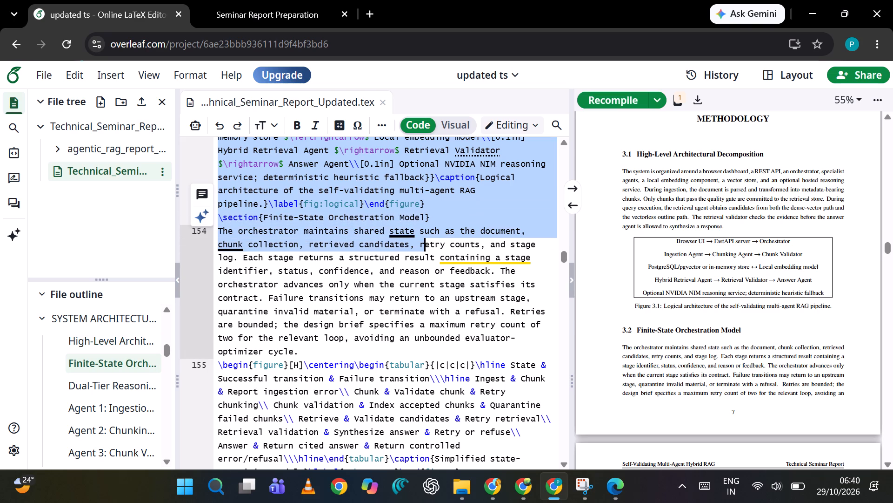
# Capture a screen snip showing the High-Level Architectural Decomposition source beside its compiled page with Figure 3.1.
pyautogui.click(638, 258)
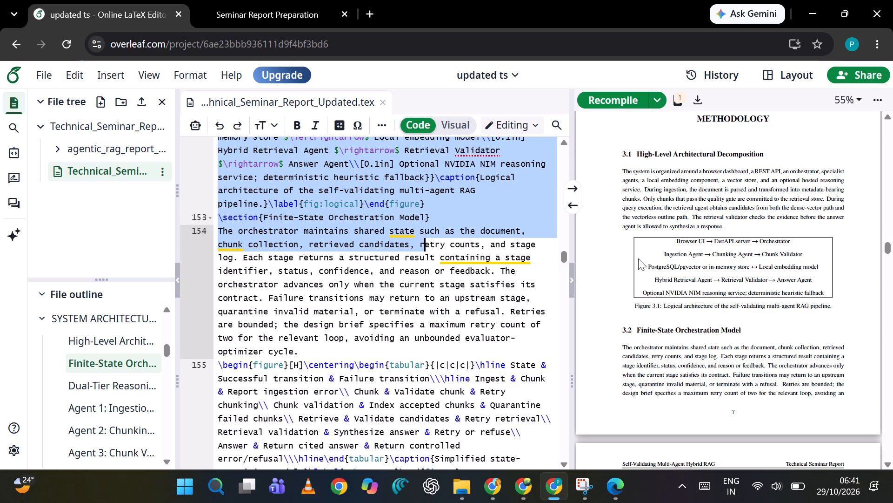
pyautogui.click(561, 271)
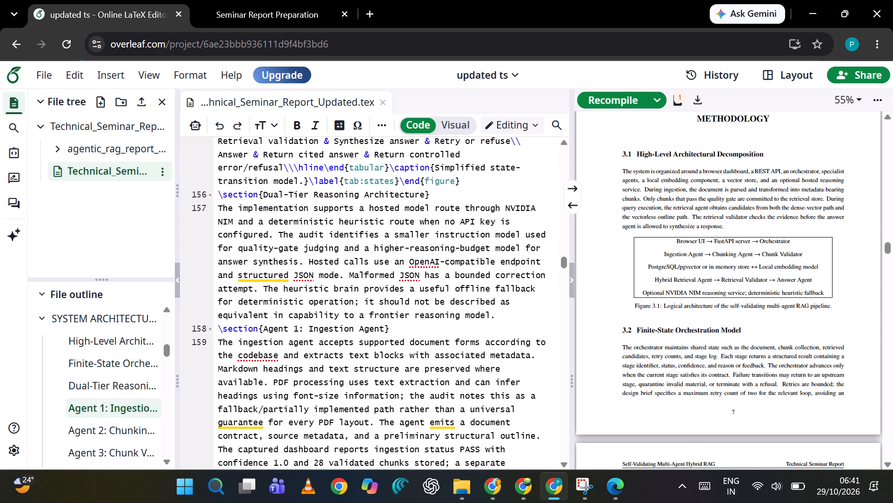
pyautogui.click(545, 250)
pyautogui.scroll(4, 545, 250)
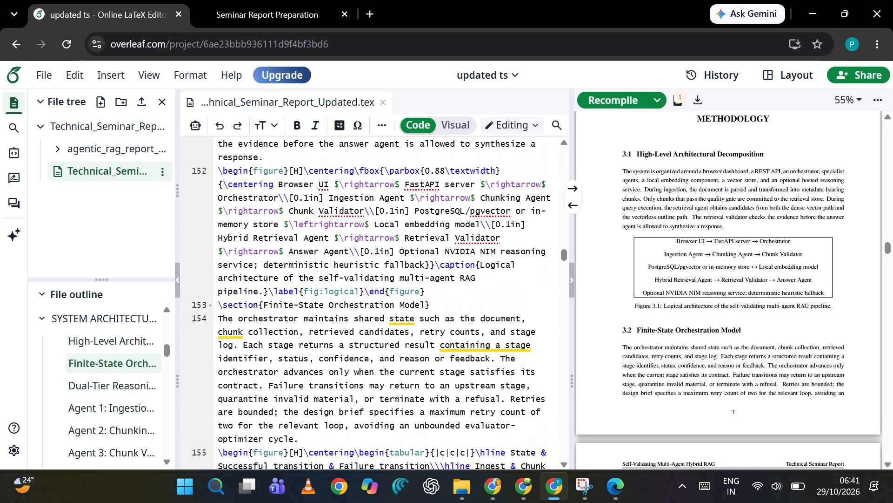
pyautogui.scroll(3, 545, 250)
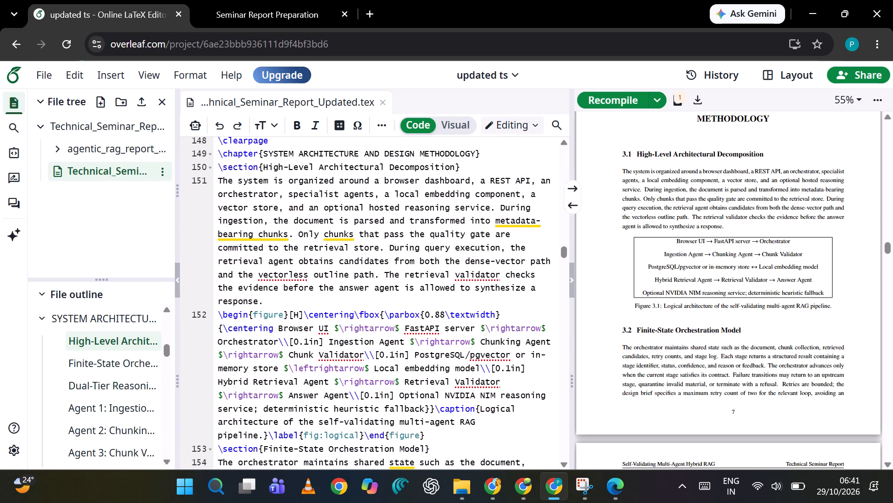
pyautogui.scroll(3, 545, 250)
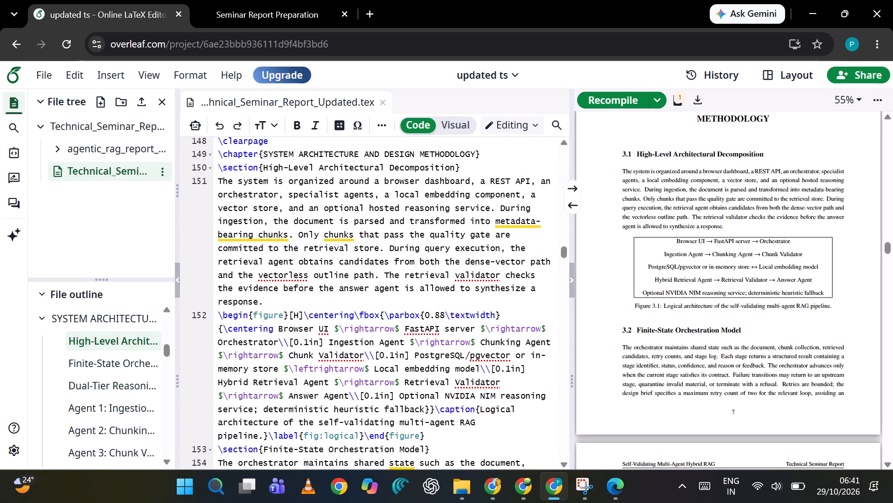
pyautogui.press('Print')
pyautogui.moveTo(171, 84); pyautogui.dragTo(886, 461)
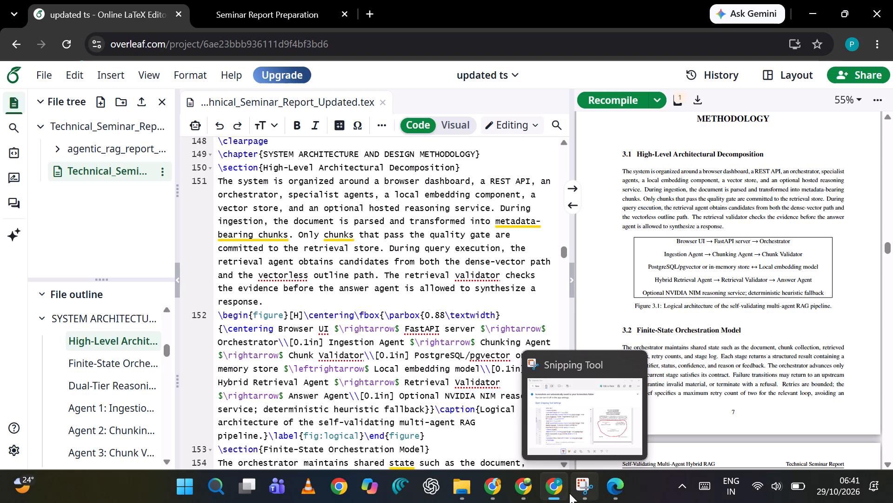
pyautogui.scroll(-2, 411, 425)
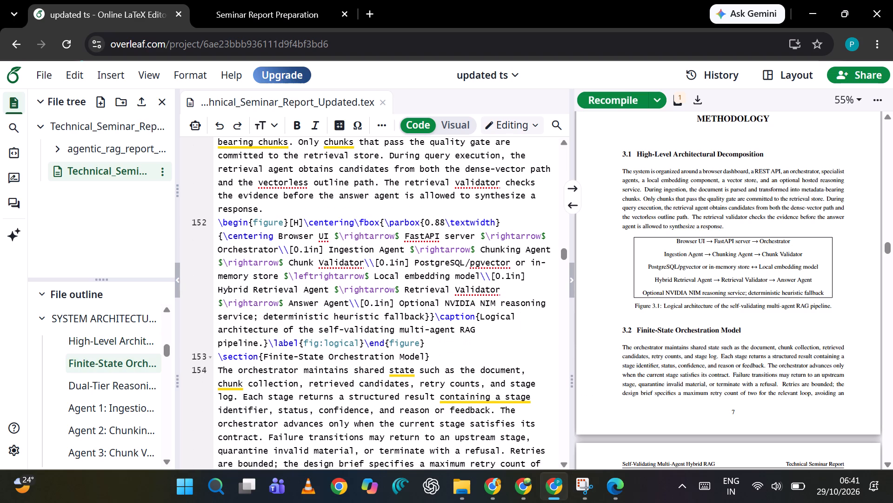
pyautogui.scroll(-1, 411, 425)
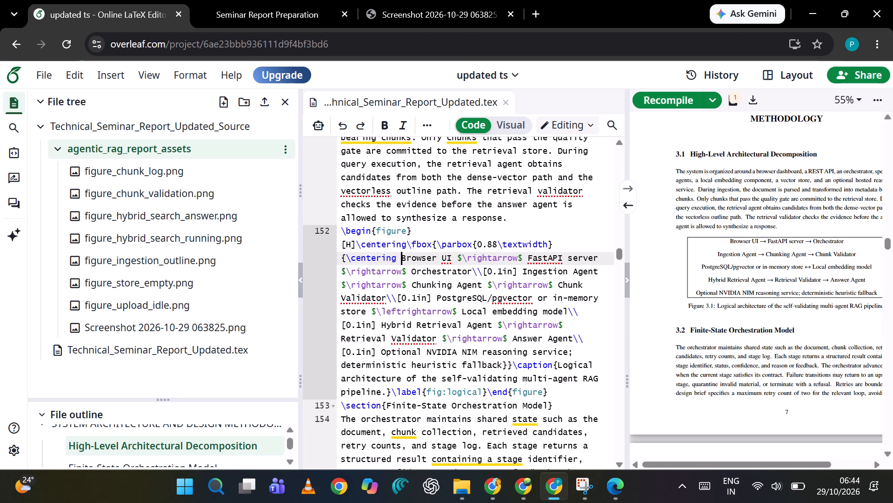
pyautogui.moveTo(553, 391); pyautogui.dragTo(331, 176)
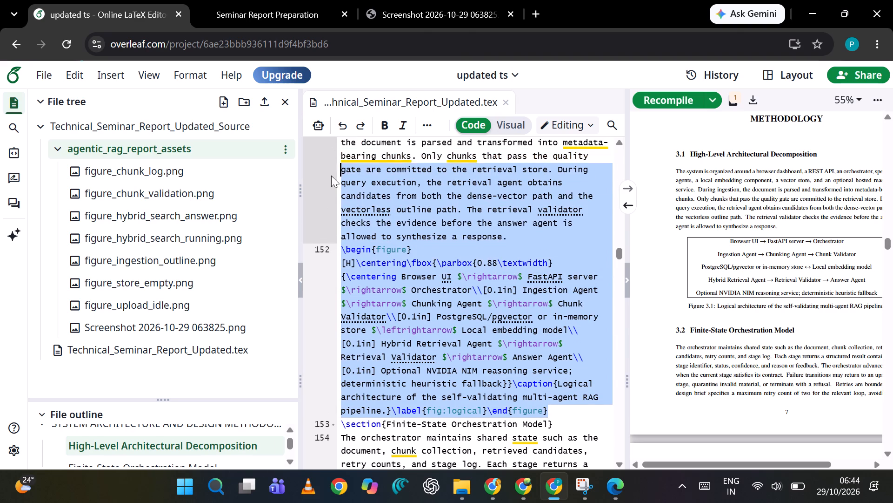
pyautogui.moveTo(331, 176); pyautogui.dragTo(327, 251)
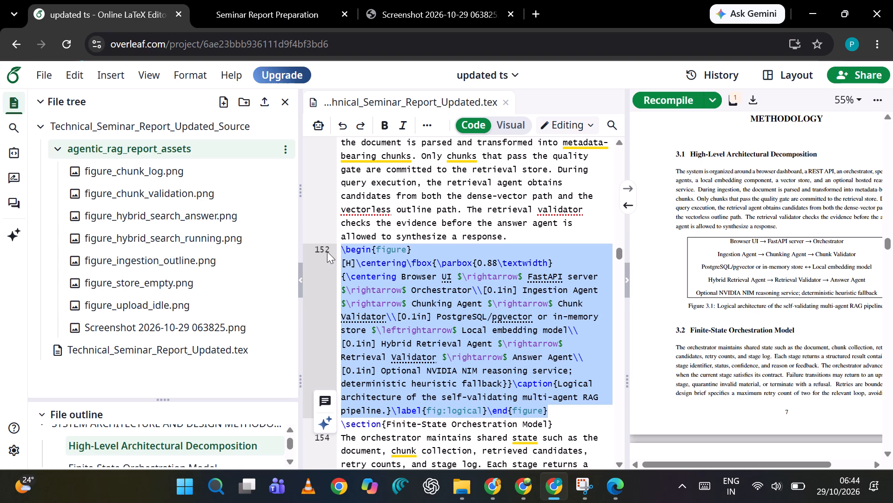
pyautogui.hotkey('ctrl', 'v')
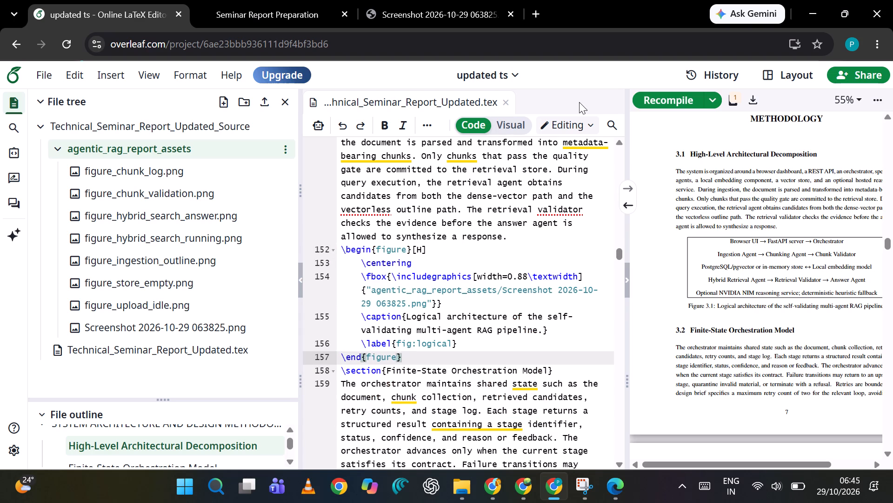
pyautogui.click(664, 100)
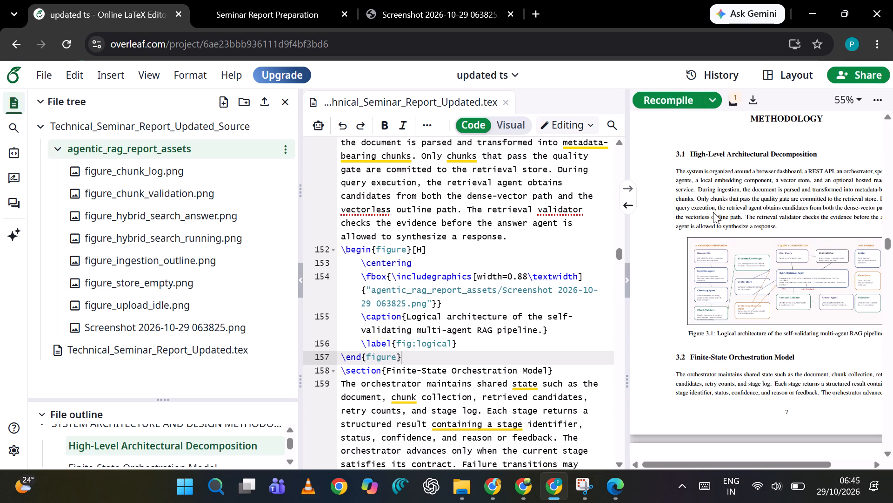
# Examine the recompiled PDF preview from Figure 3.1 through the rest of Chapter 3 to the start of Chapter 4.
pyautogui.hscroll(-2, 737, 304)
pyautogui.hscroll(1, 737, 304)
pyautogui.scroll(-1, 737, 304)
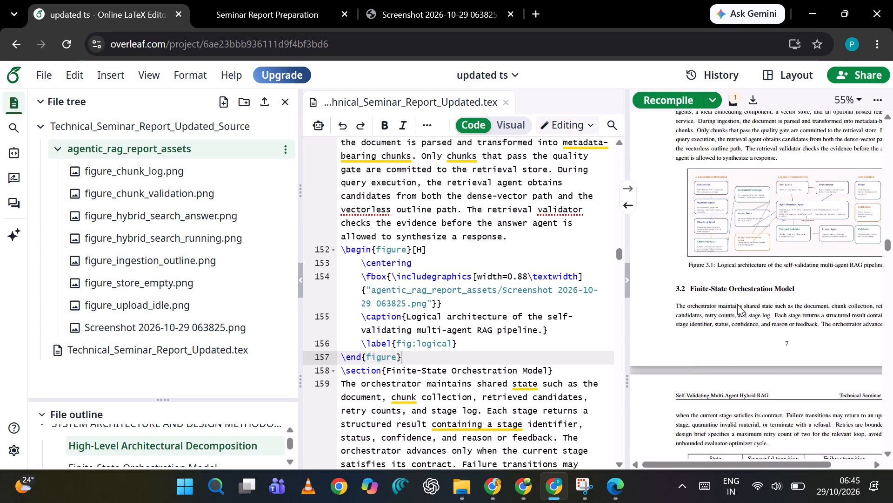
pyautogui.scroll(-1, 737, 304)
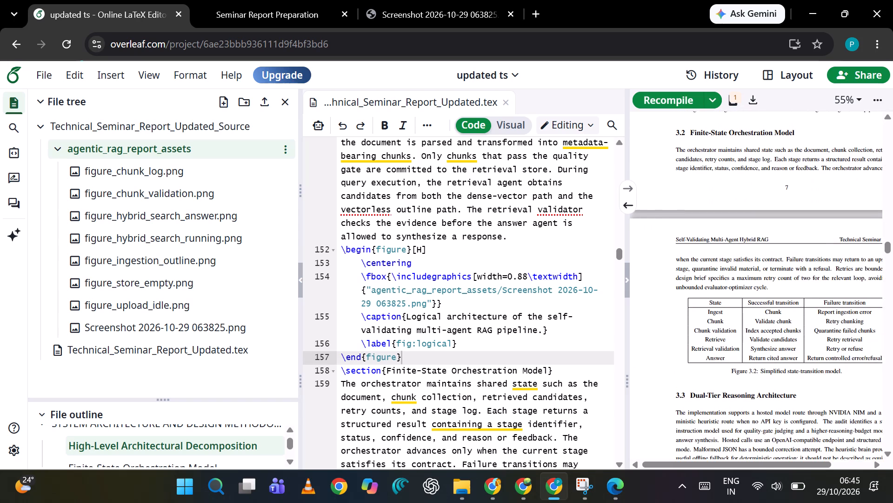
pyautogui.hscroll(-1, 737, 304)
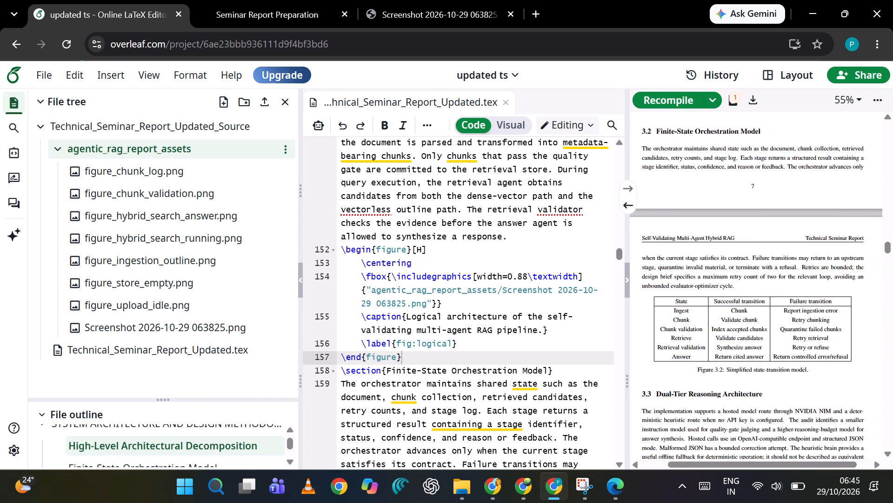
pyautogui.scroll(-2, 737, 304)
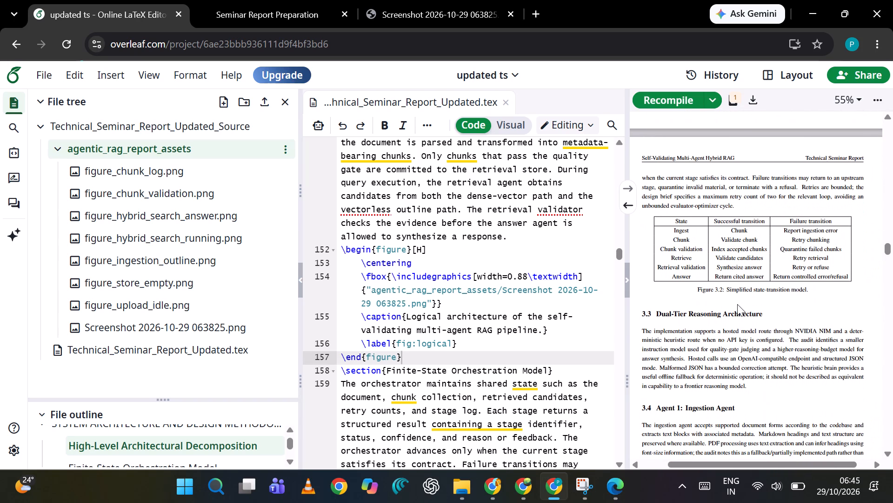
pyautogui.scroll(-4, 737, 304)
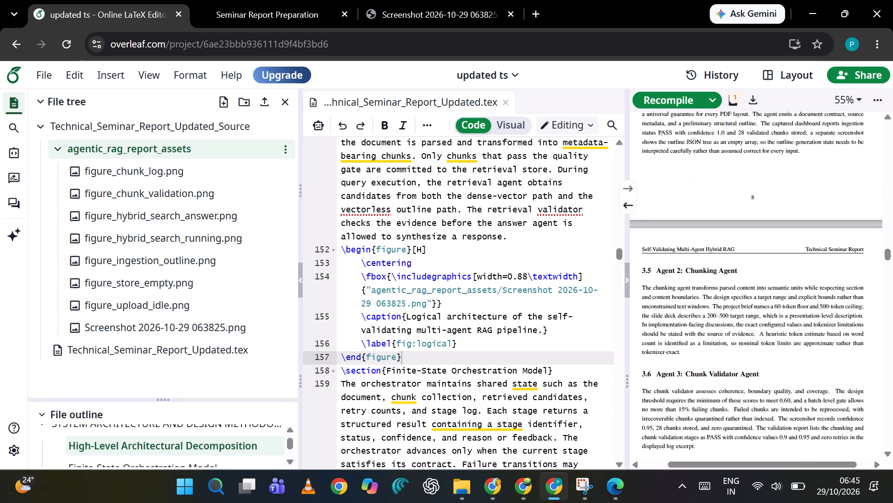
pyautogui.scroll(-3, 737, 304)
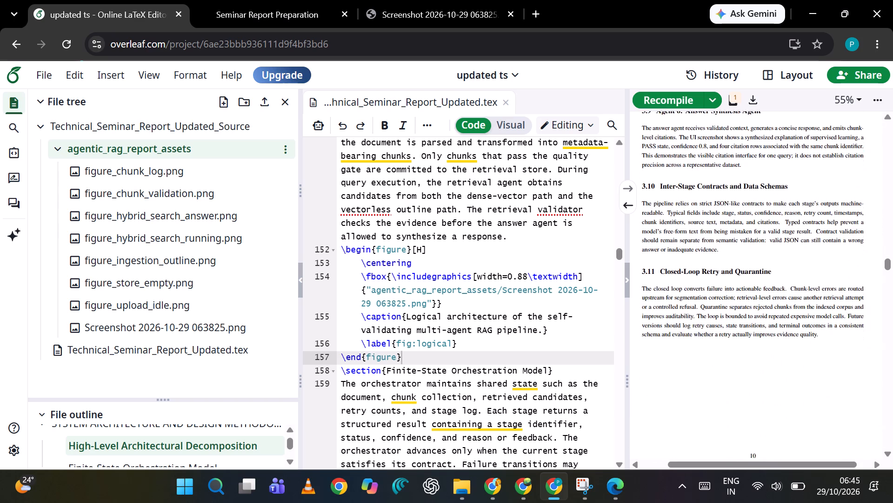
pyautogui.scroll(2, 737, 304)
pyautogui.scroll(-3, 737, 304)
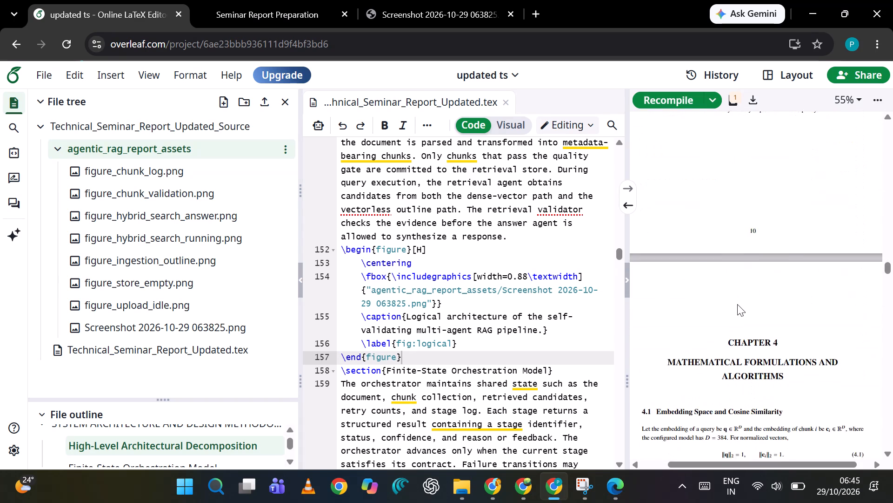
# Examine Chapter 4 in the PDF preview, including the retrieval heuristics, the algorithm listings and the heuristic evaluation section.
pyautogui.scroll(-2, 737, 304)
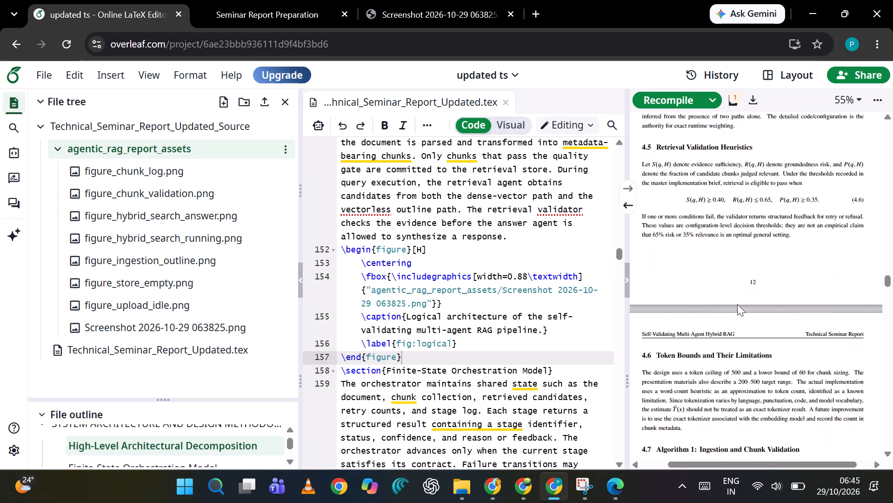
pyautogui.scroll(-1, 737, 304)
pyautogui.scroll(4, 737, 304)
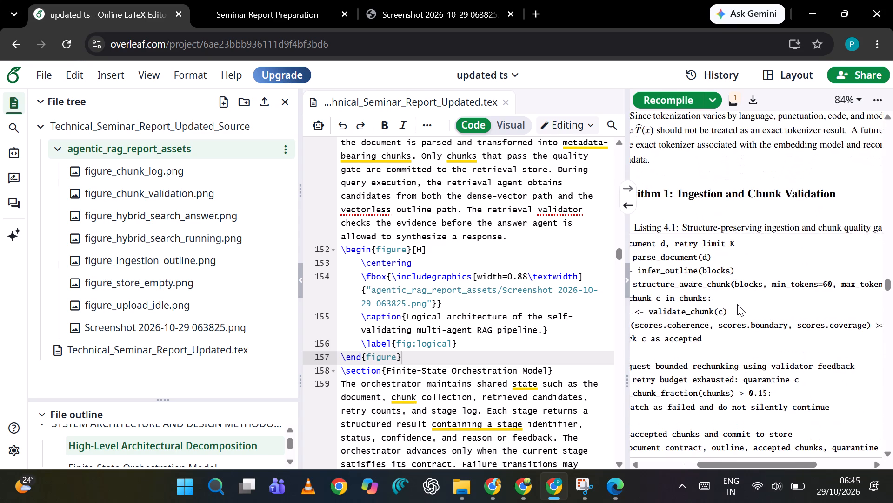
pyautogui.hscroll(2, 737, 304)
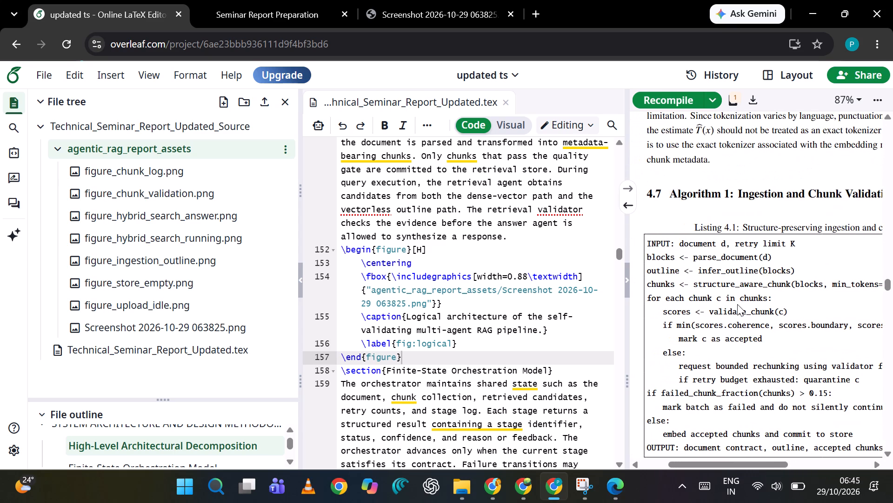
pyautogui.scroll(-5, 737, 304)
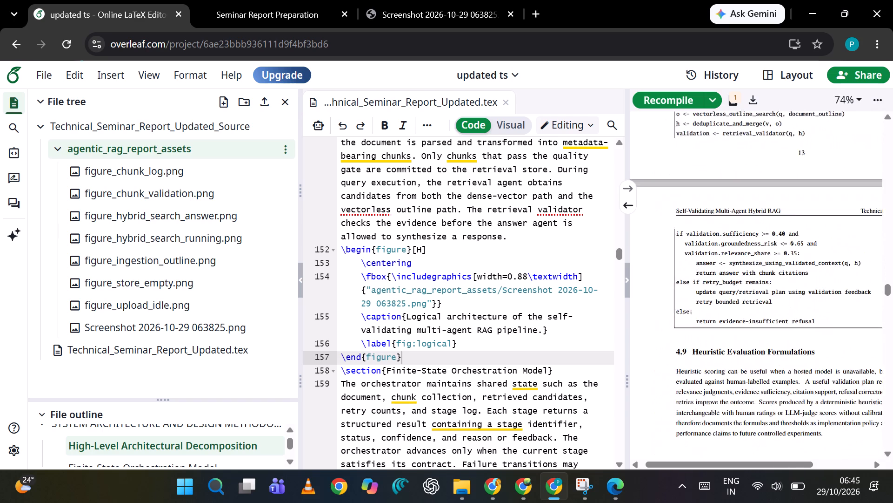
# Examine Chapters 5 and 6 in the PDF preview, covering the technology table, the demonstration screenshots and the multi-document scenarios.
pyautogui.scroll(-4, 737, 304)
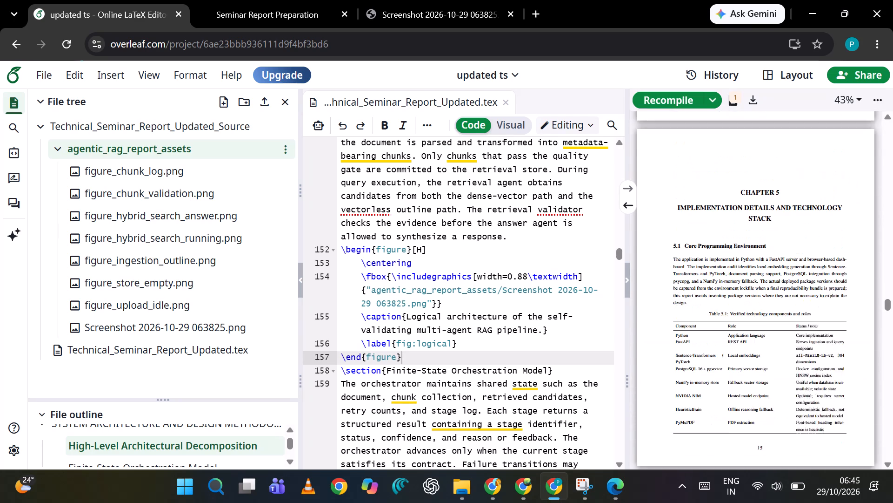
pyautogui.scroll(-5, 737, 304)
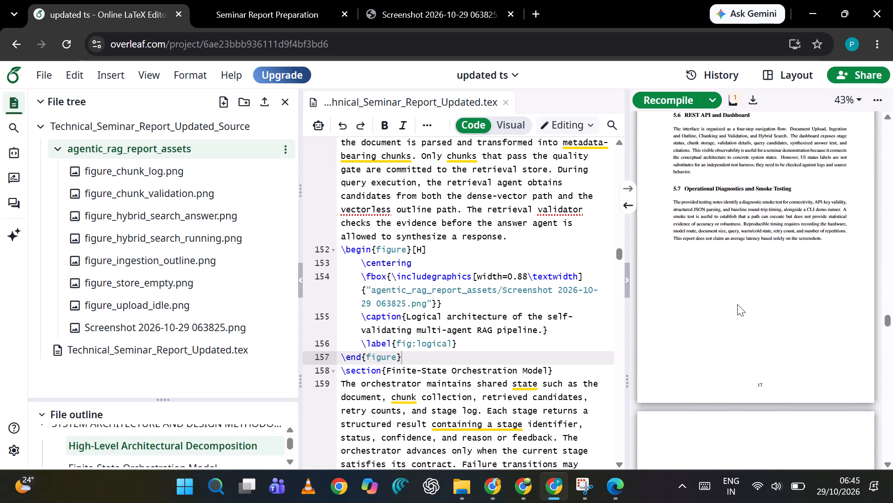
pyautogui.scroll(-2, 737, 304)
pyautogui.scroll(5, 737, 304)
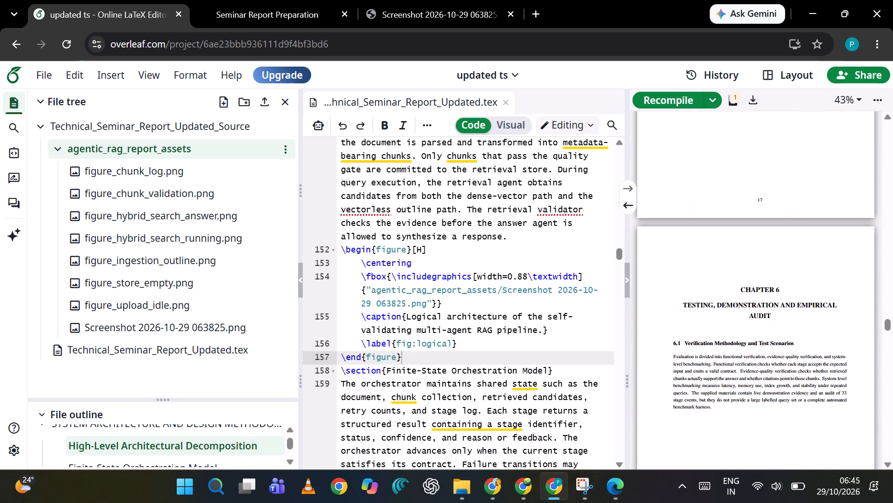
pyautogui.scroll(-2, 737, 304)
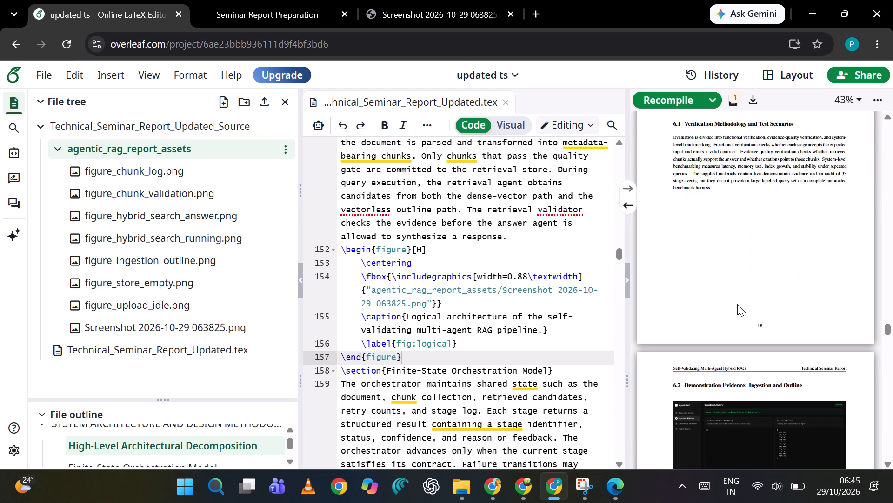
pyautogui.scroll(-8, 737, 304)
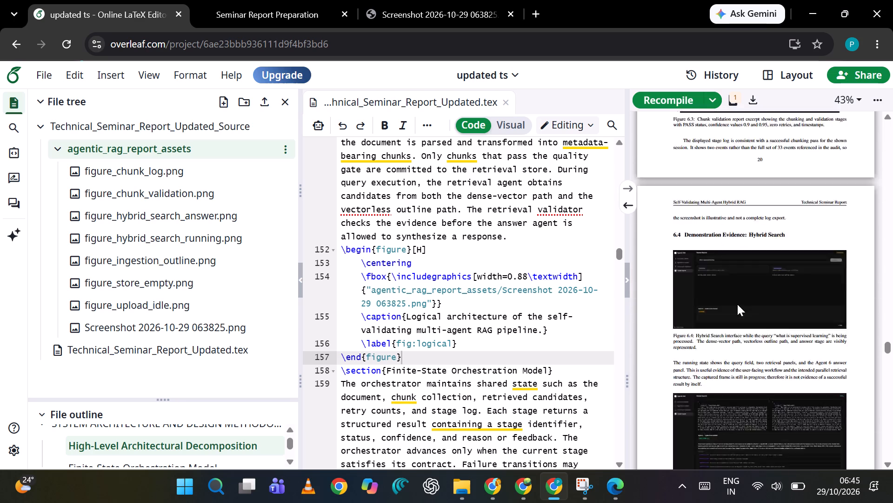
pyautogui.scroll(-6, 737, 304)
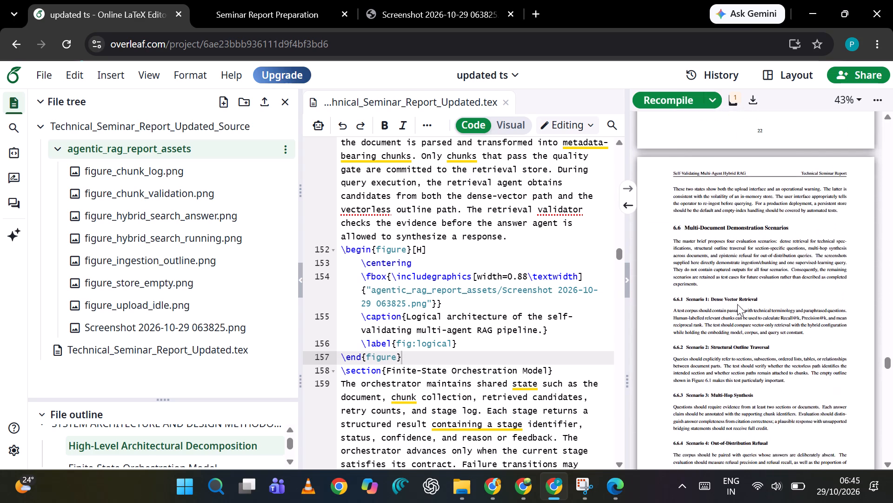
# Examine the rest of the PDF preview, from the concluding chapter and references through appendix Chapters A, B and C.
pyautogui.scroll(-8, 737, 304)
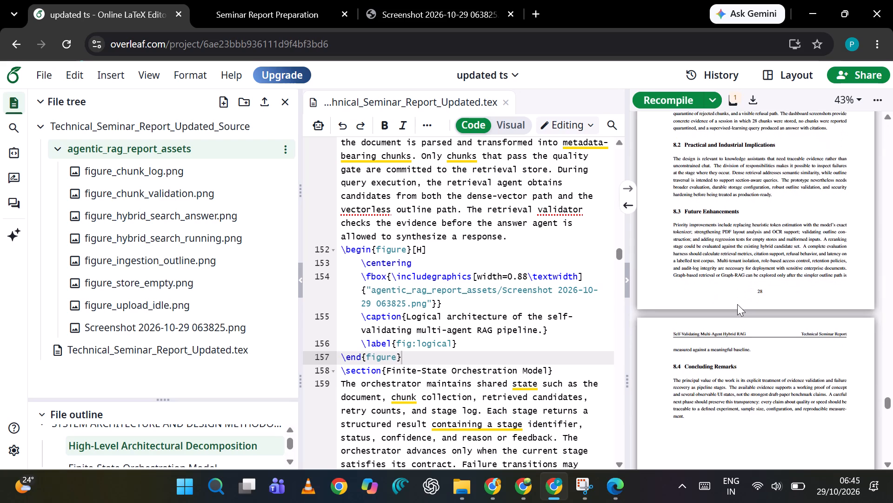
pyautogui.scroll(-2, 737, 304)
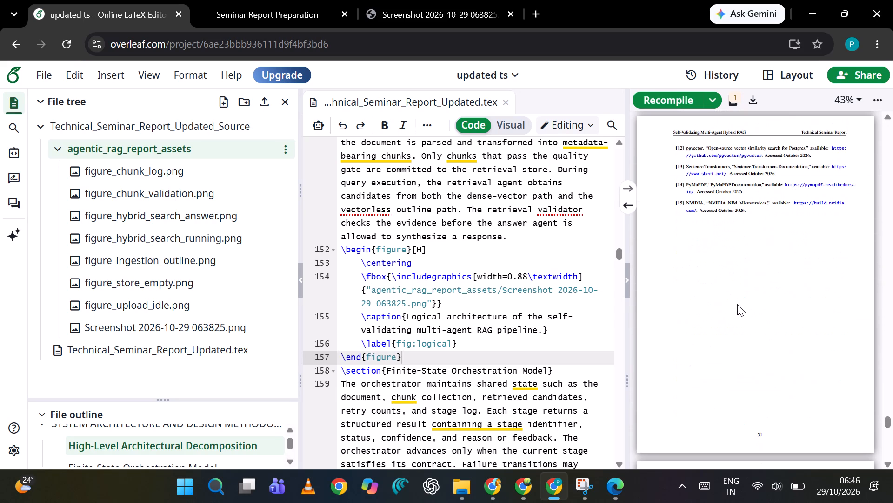
pyautogui.scroll(-4, 737, 304)
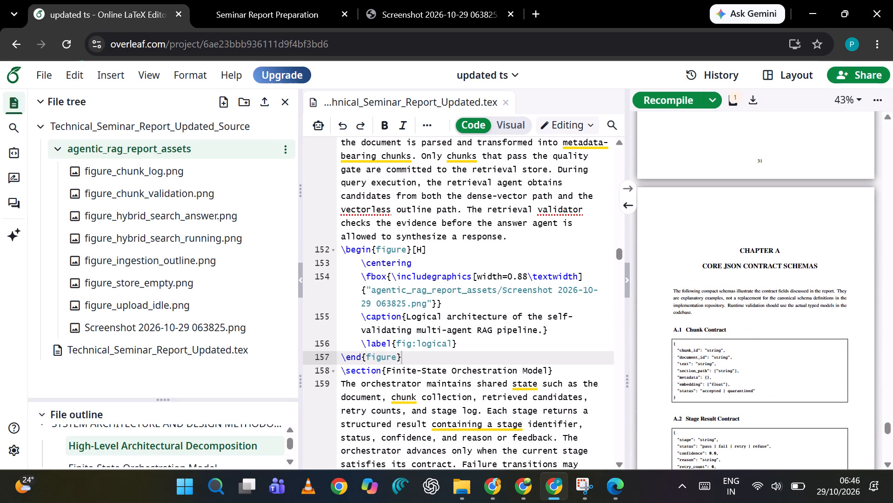
pyautogui.scroll(-1, 737, 304)
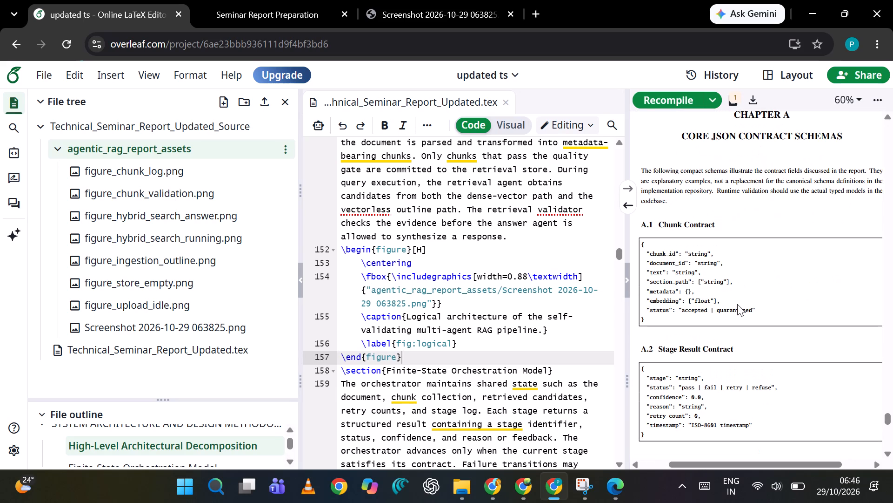
pyautogui.scroll(-7, 737, 304)
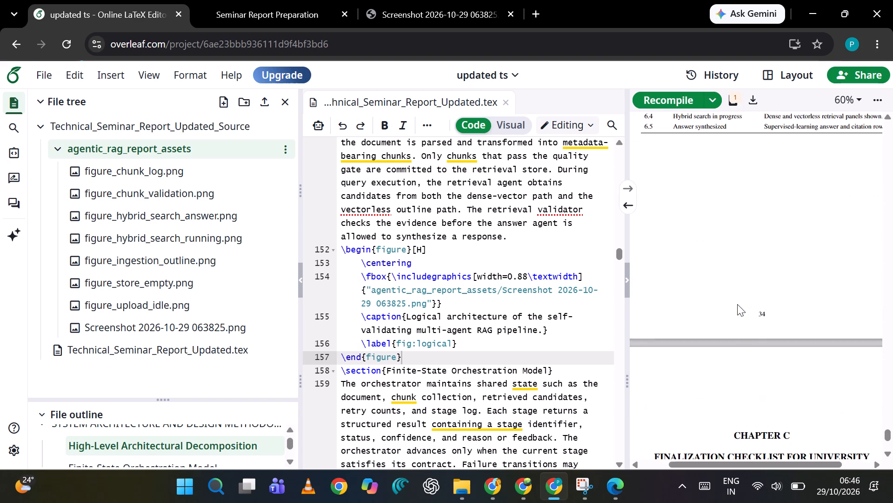
pyautogui.scroll(-2, 737, 304)
# Look back through the report's chapters to the front of the PDF preview and examine the title page and certificate.
pyautogui.scroll(9, 737, 304)
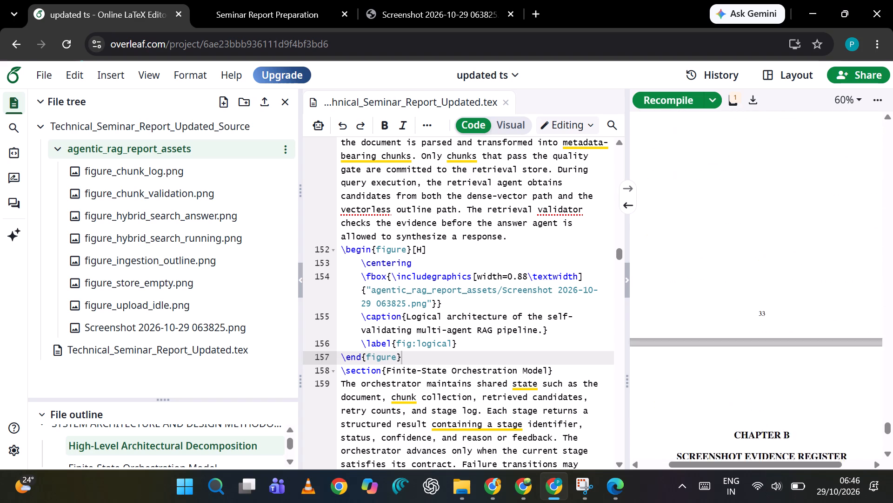
pyautogui.scroll(6, 737, 304)
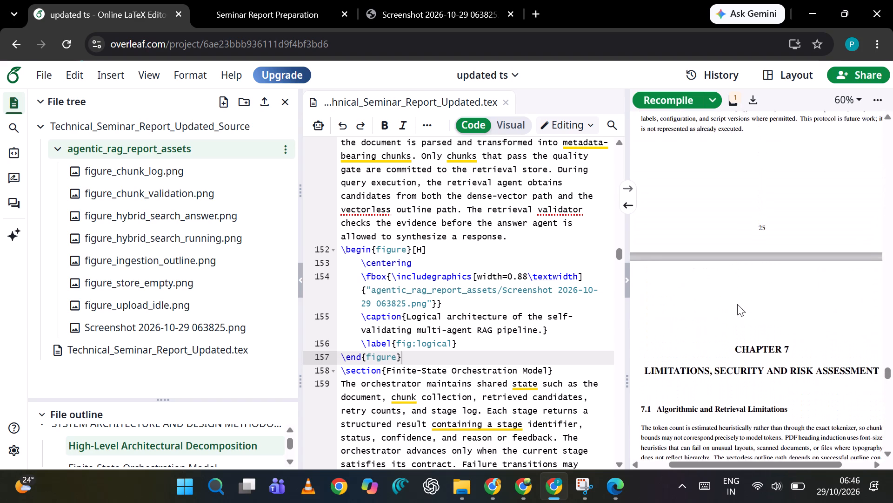
pyautogui.scroll(7, 737, 304)
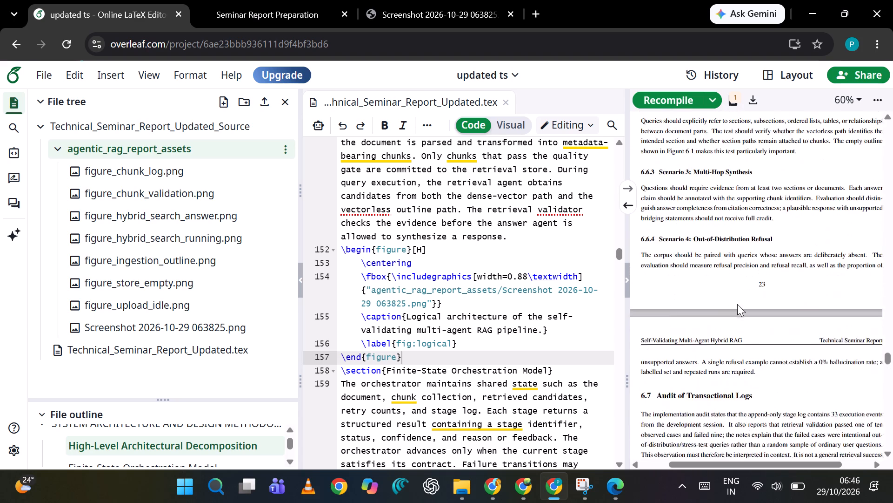
pyautogui.scroll(3, 737, 304)
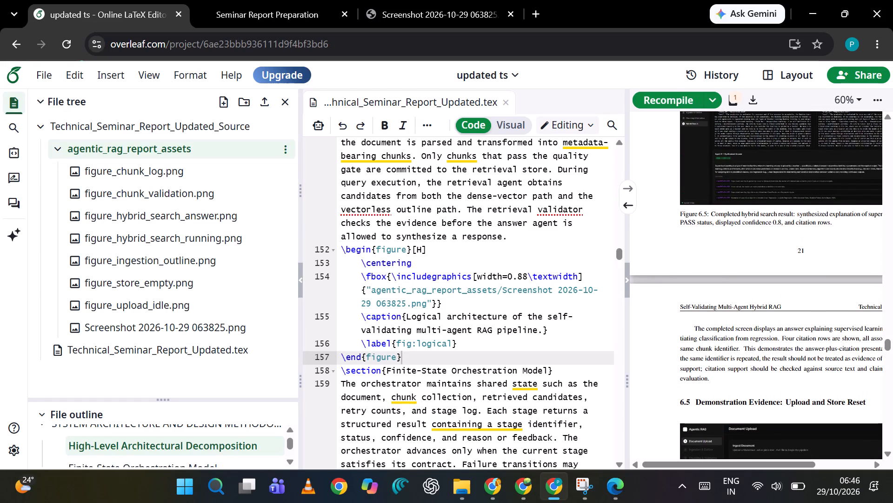
pyautogui.scroll(20, 787, 356)
pyautogui.scroll(3, 787, 356)
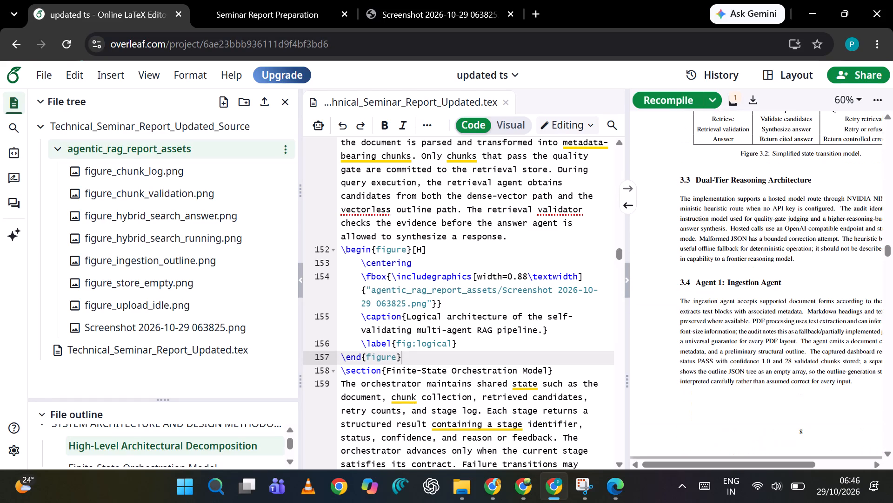
pyautogui.scroll(20, 741, 284)
pyautogui.scroll(4, 741, 284)
pyautogui.hscroll(2, 741, 284)
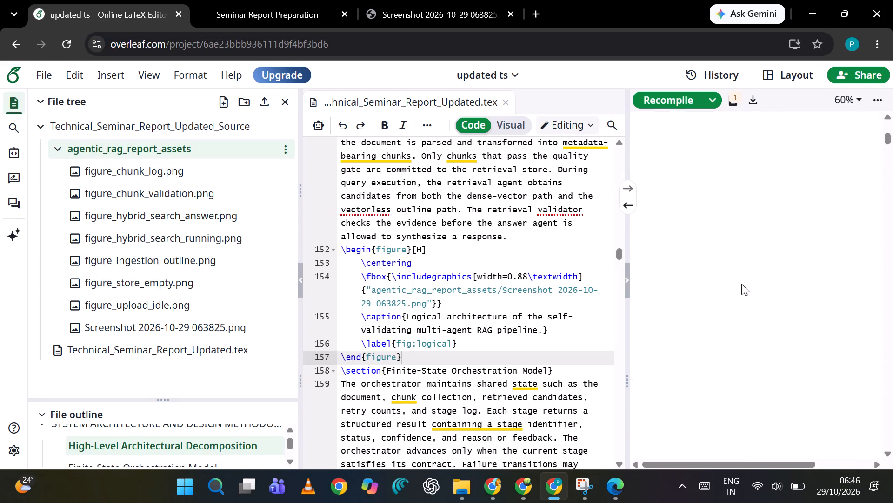
pyautogui.hscroll(4, 741, 284)
pyautogui.hscroll(-1, 785, 367)
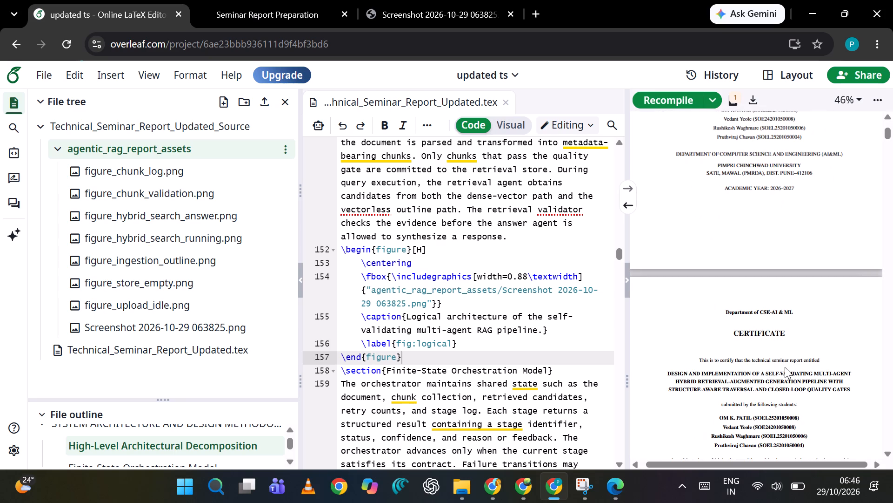
pyautogui.scroll(3, 748, 244)
pyautogui.hscroll(1, 748, 244)
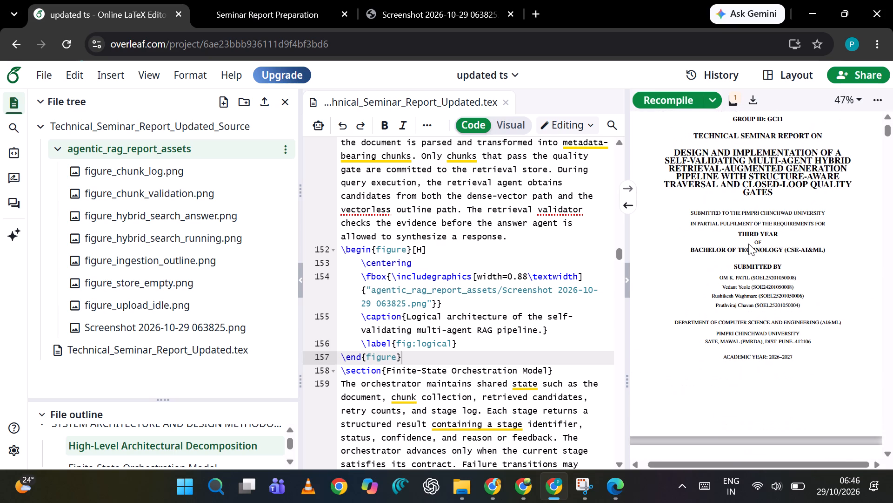
pyautogui.hscroll(1, 748, 244)
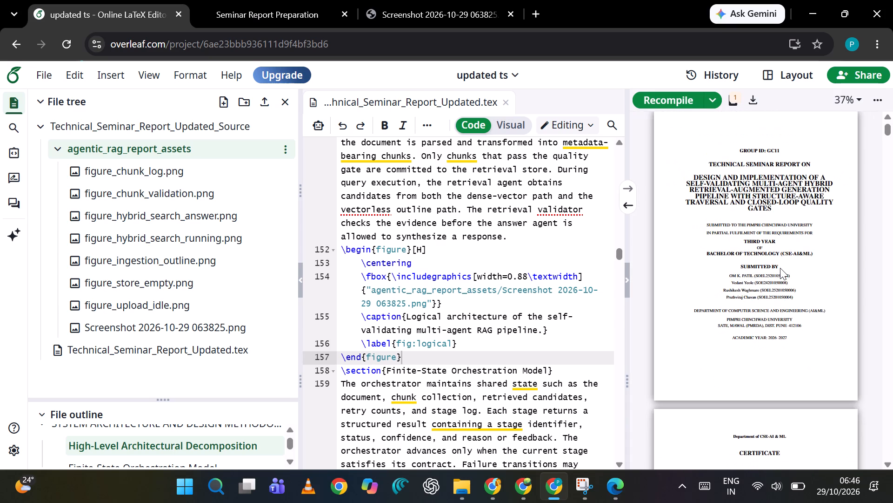
pyautogui.scroll(-2, 780, 268)
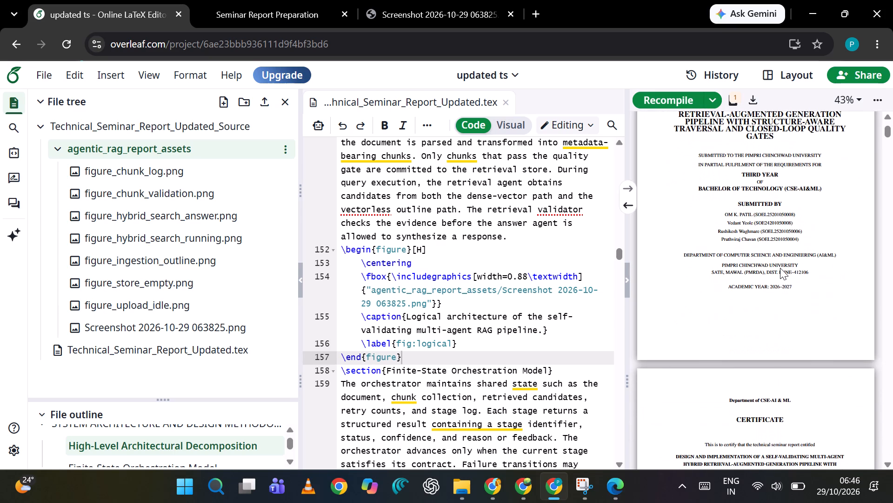
pyautogui.scroll(-1, 780, 268)
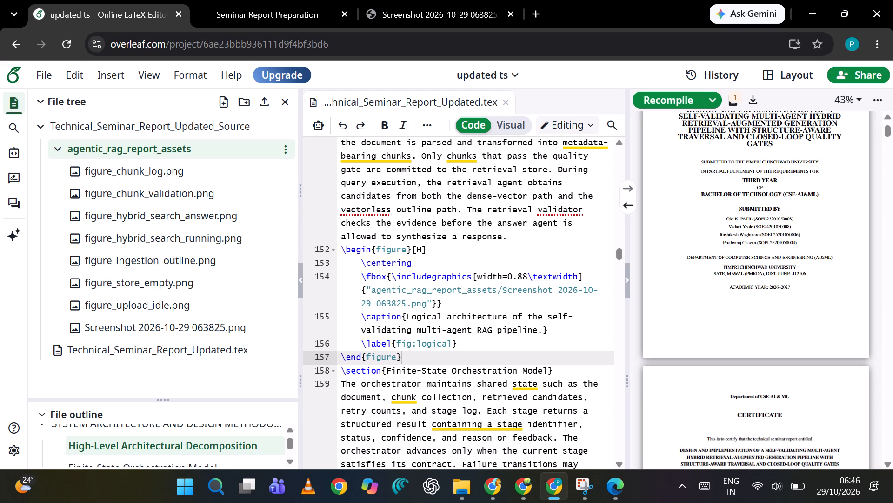
pyautogui.click(780, 268)
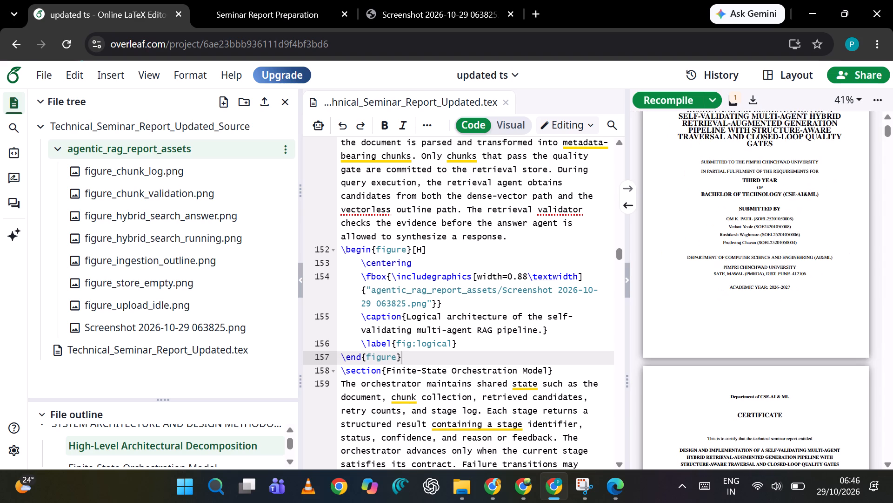
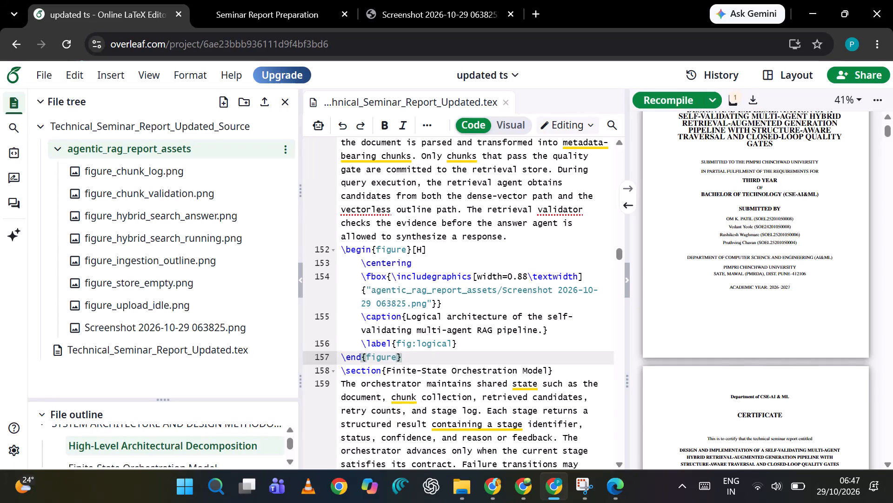
# In the certificate page's LaTeX source, change the last digit of the third listed student's ID number to 5.
pyautogui.scroll(4, 743, 258)
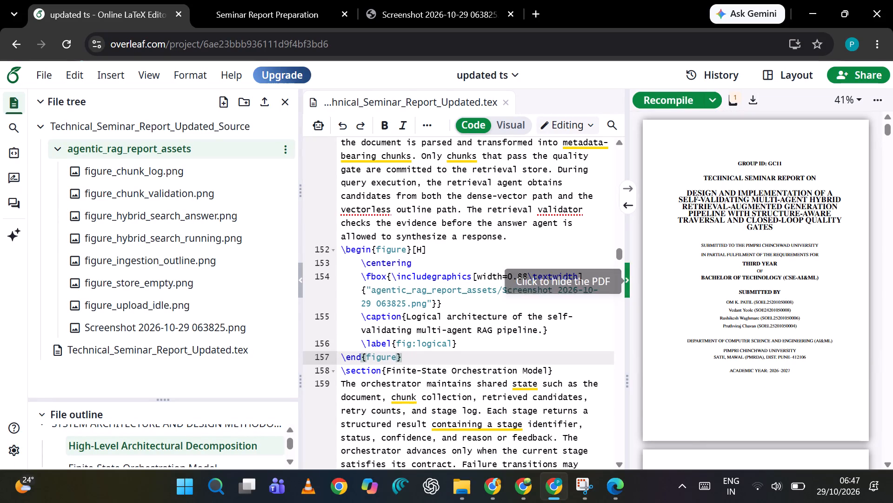
pyautogui.scroll(18, 555, 285)
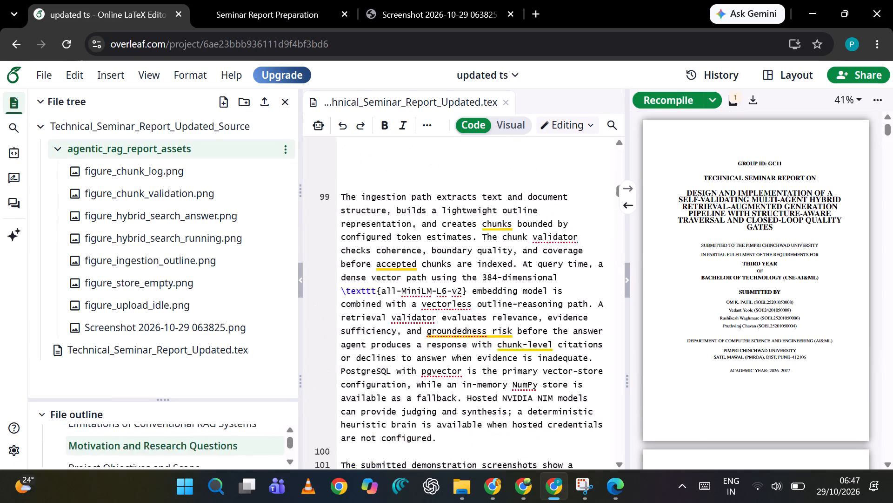
pyautogui.scroll(10, 555, 285)
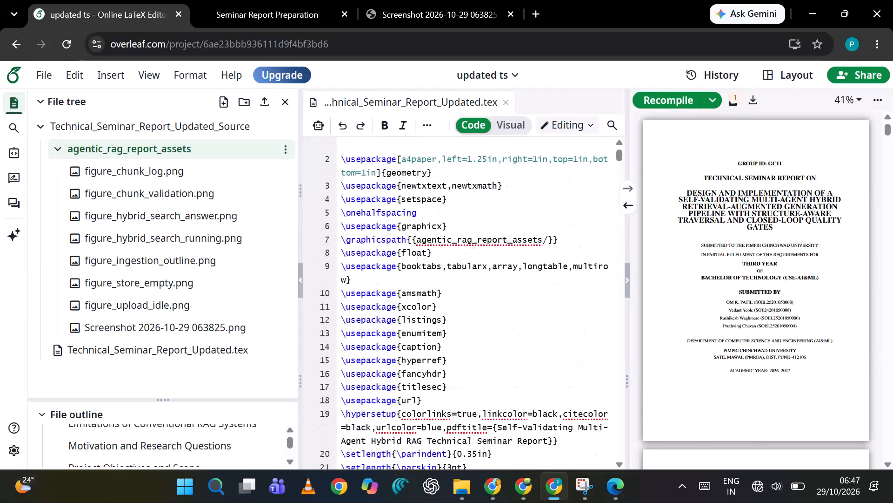
pyautogui.scroll(-6, 555, 285)
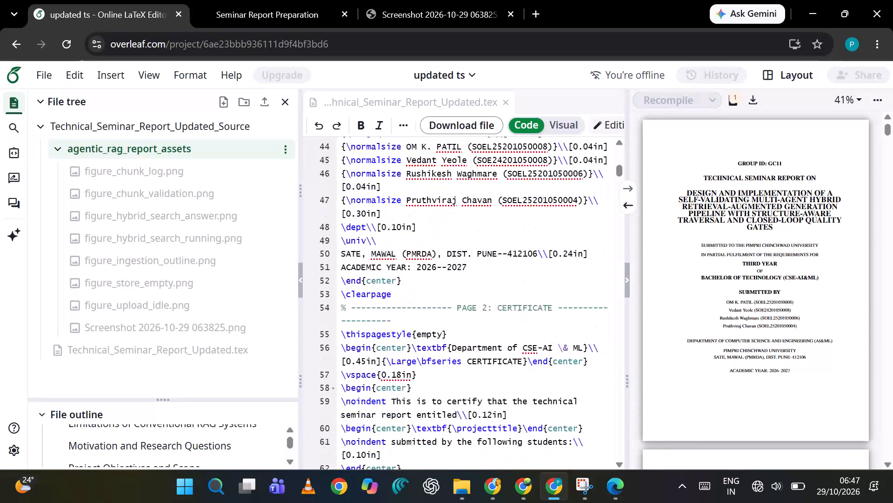
pyautogui.scroll(-2, 555, 285)
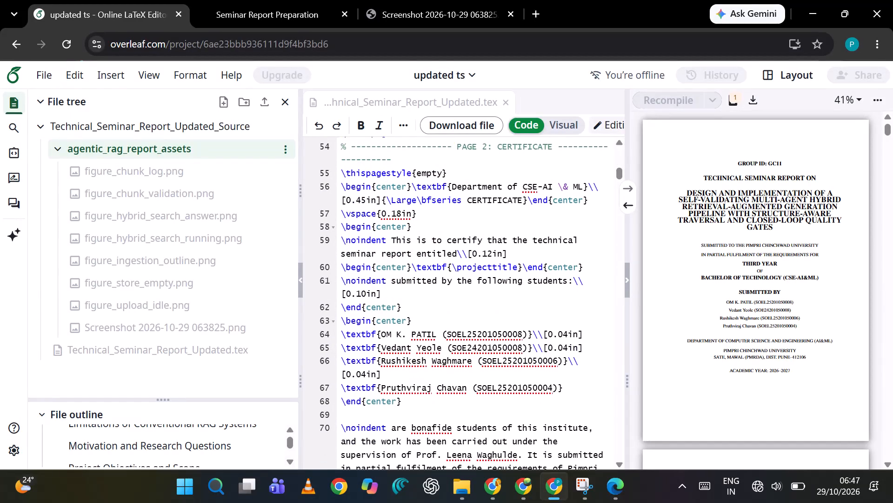
pyautogui.scroll(-1, 555, 285)
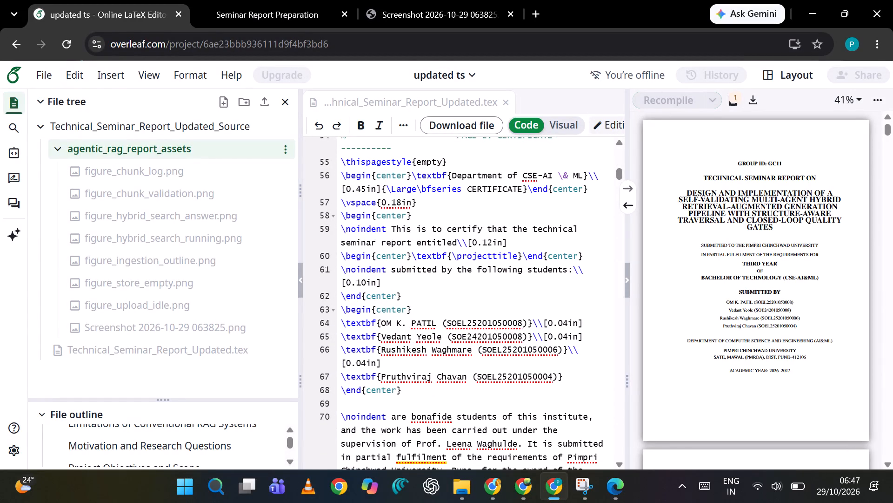
pyautogui.click(560, 347)
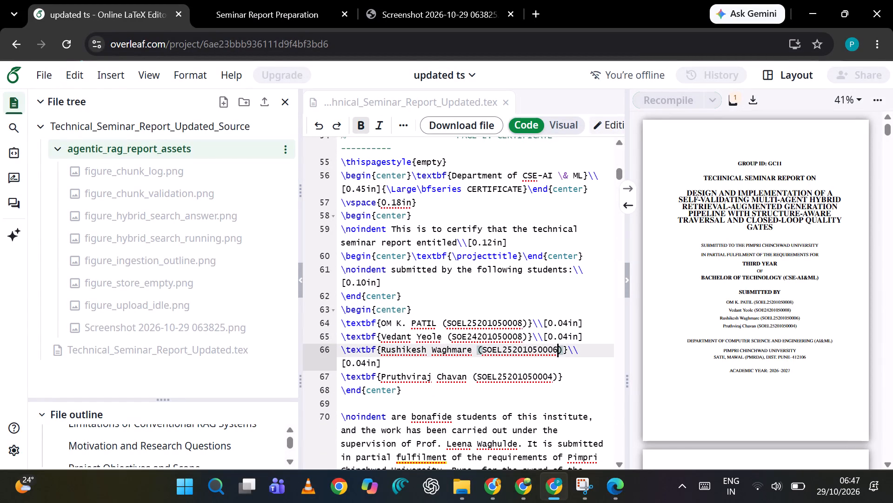
pyautogui.press('BackSpace')
pyautogui.press('5')
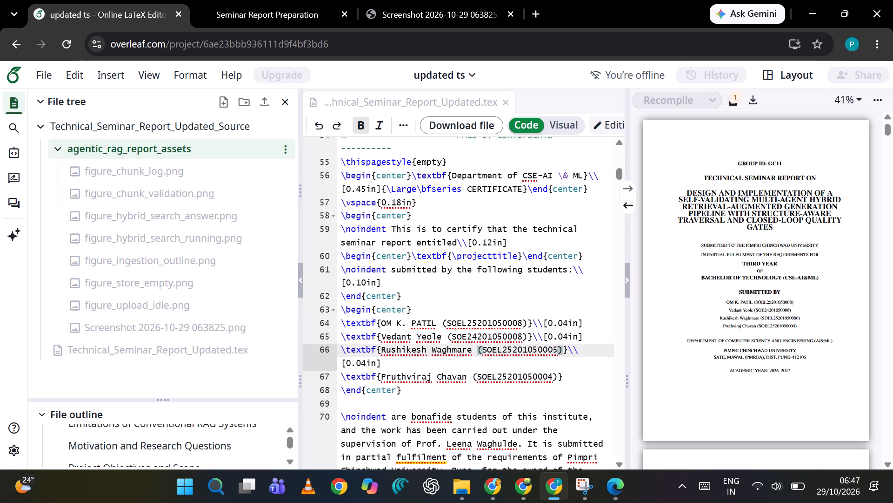
# Place the text cursor after the last digit of the fourth listed student's ID number in the certificate source.
pyautogui.scroll(-1, 560, 347)
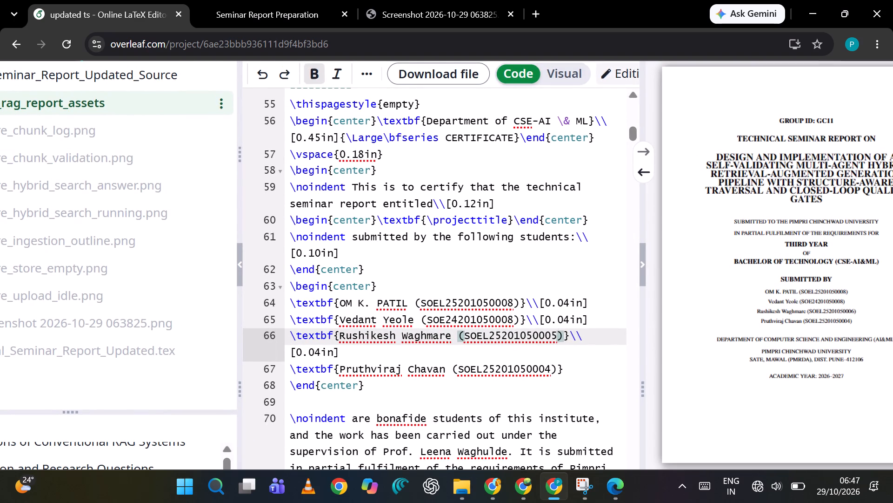
pyautogui.click(552, 375)
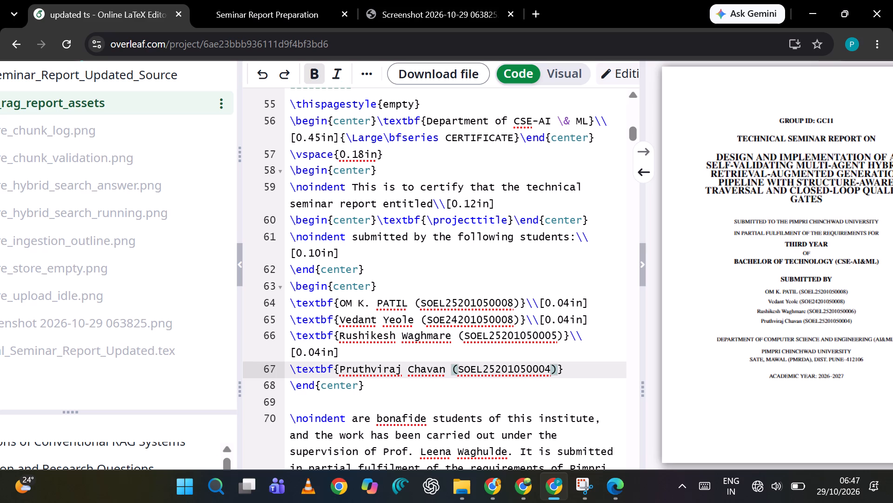
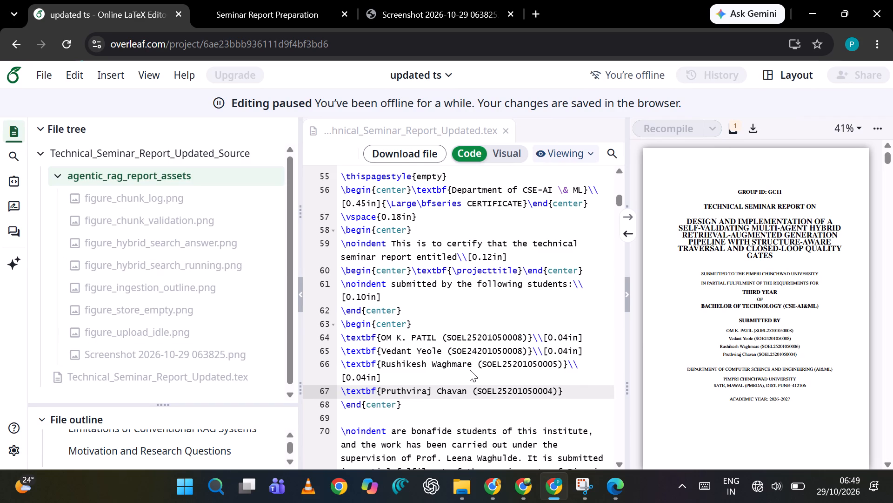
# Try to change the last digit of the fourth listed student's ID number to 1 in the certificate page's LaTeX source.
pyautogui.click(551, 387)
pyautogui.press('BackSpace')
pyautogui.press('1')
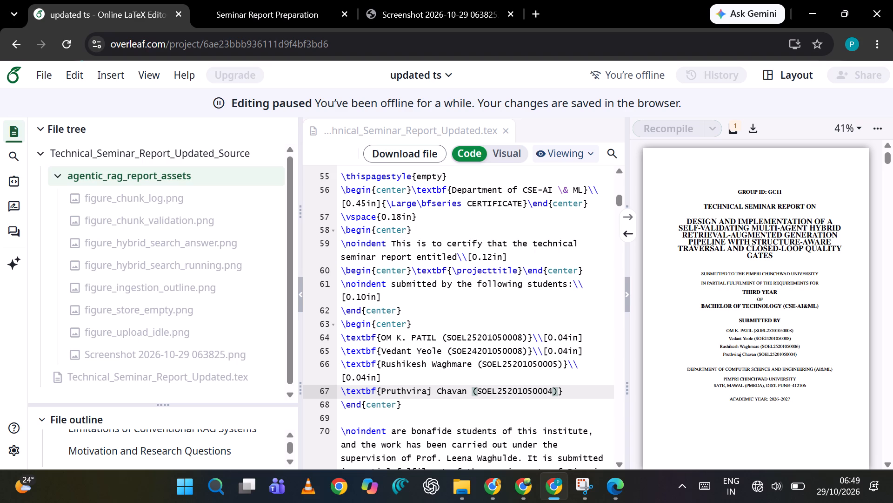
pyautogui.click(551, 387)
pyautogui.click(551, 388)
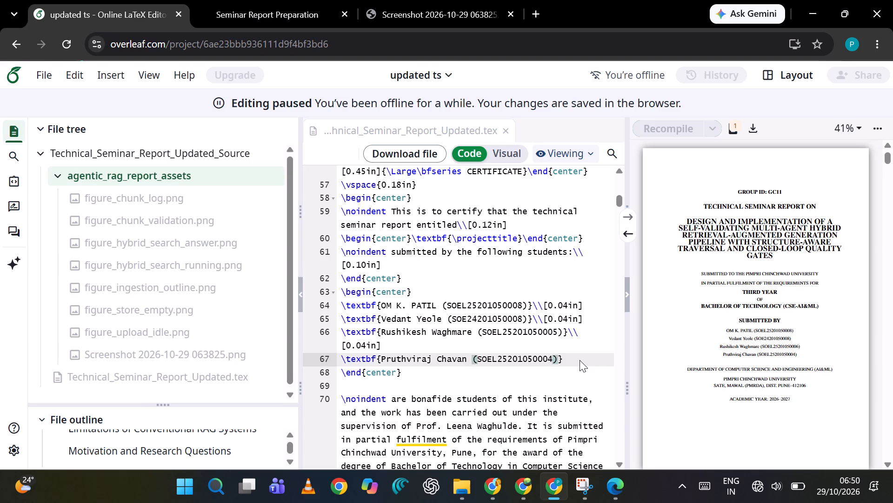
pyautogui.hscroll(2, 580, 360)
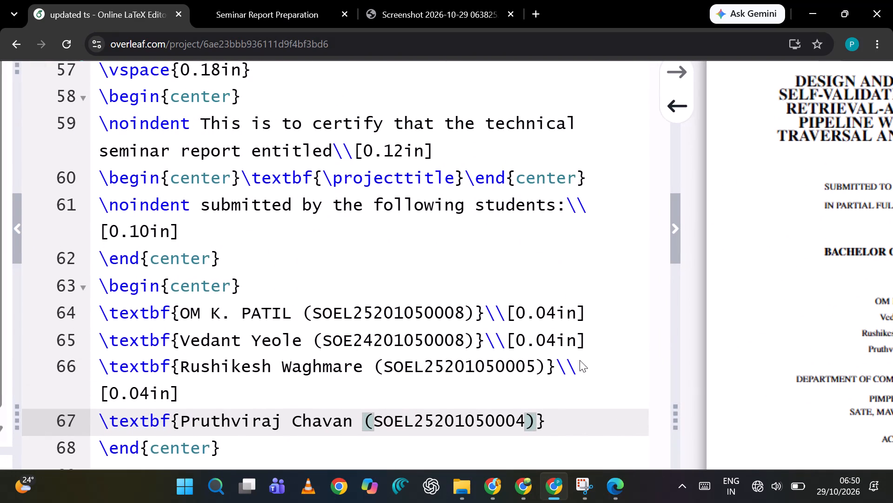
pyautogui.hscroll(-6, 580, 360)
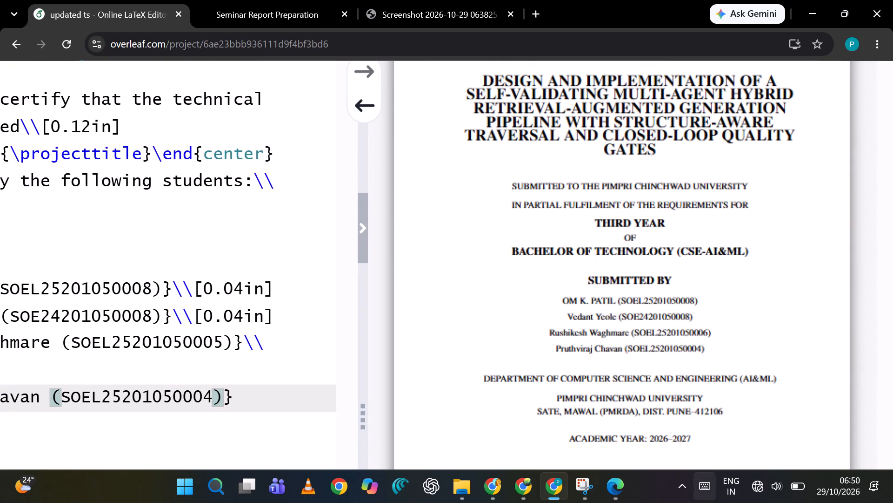
# Check the computer's Wi-Fi connection in the list of available networks and return to the LaTeX project.
pyautogui.click(777, 497)
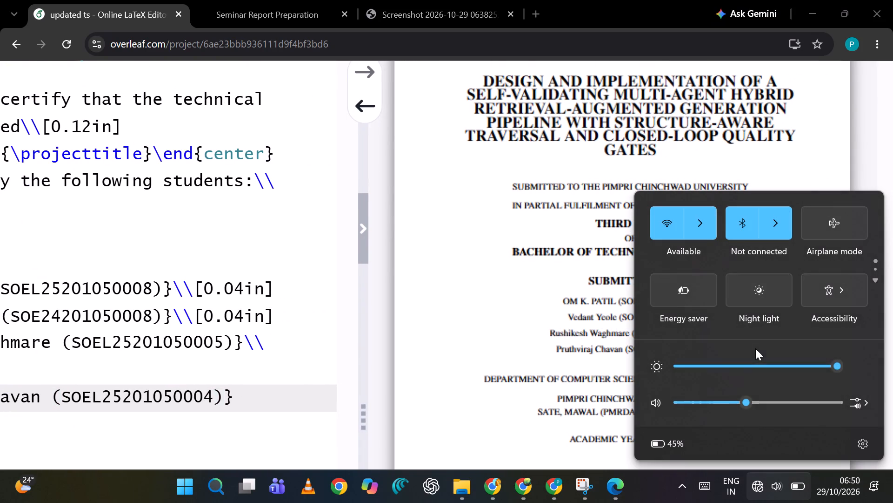
pyautogui.click(702, 233)
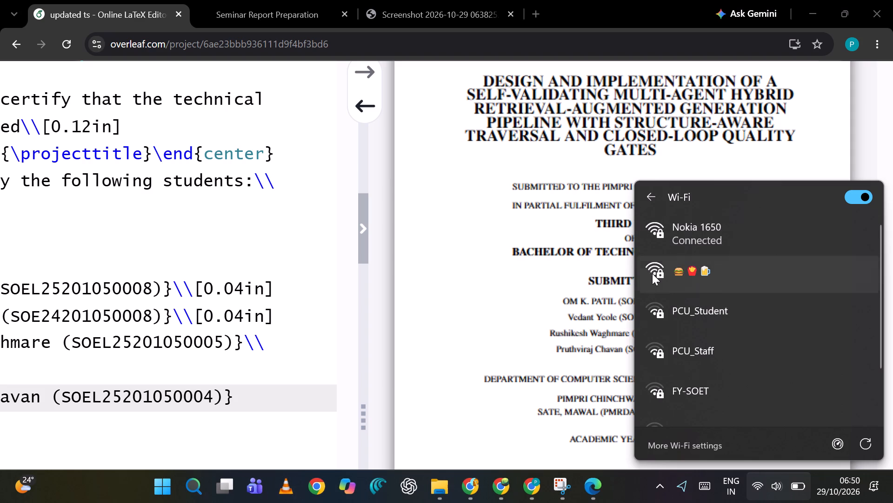
pyautogui.click(535, 266)
# Place the text cursor after the [0.10in] spacing that follows "submitted by the following students:" in the certificate source.
pyautogui.hscroll(2, 535, 266)
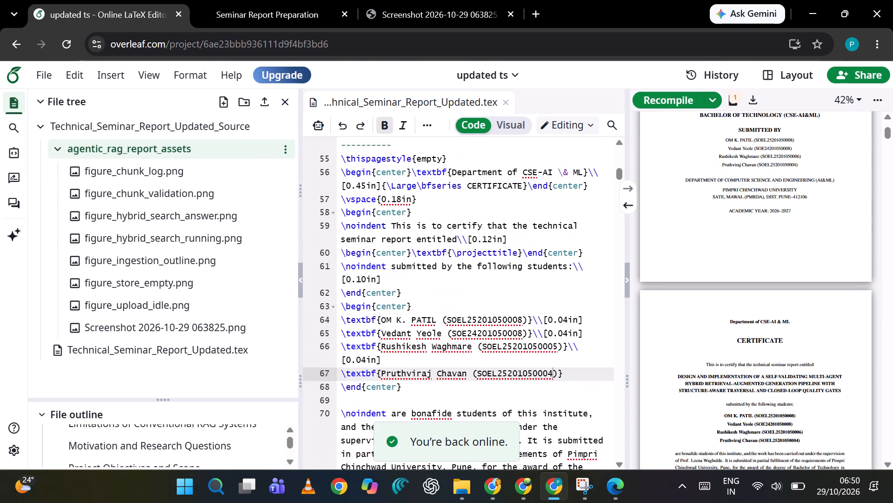
pyautogui.click(444, 281)
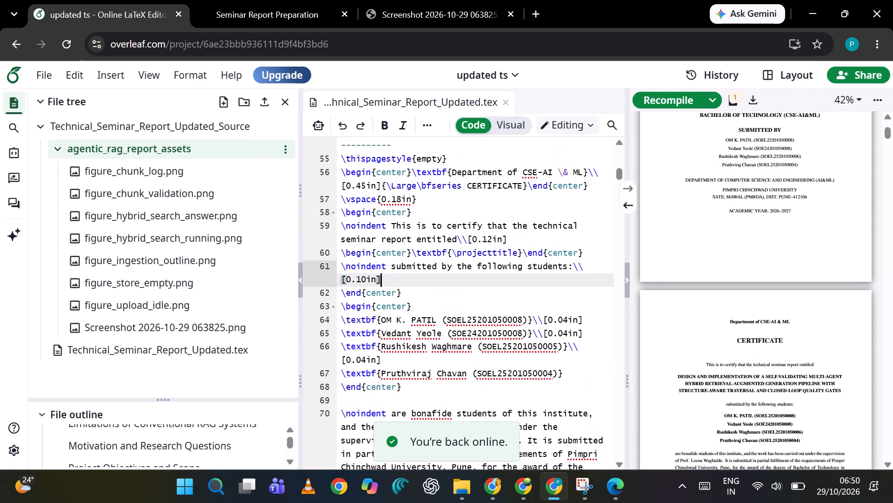
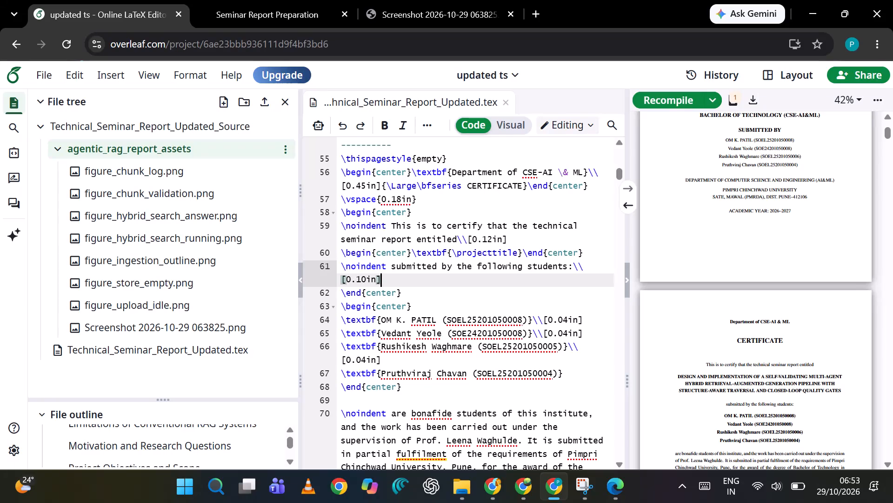
# Examine the student ID entries in the certificate and cover page source, starting with the second listed student.
pyautogui.click(498, 331)
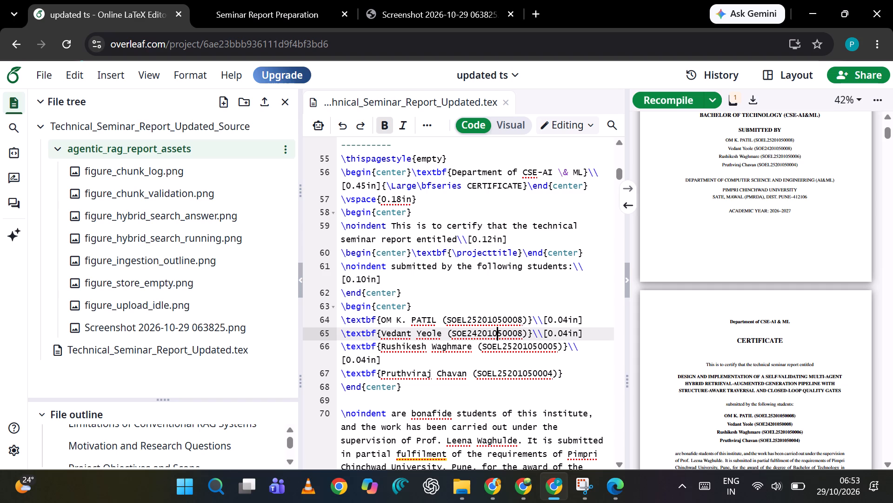
pyautogui.click(509, 329)
pyautogui.click(520, 335)
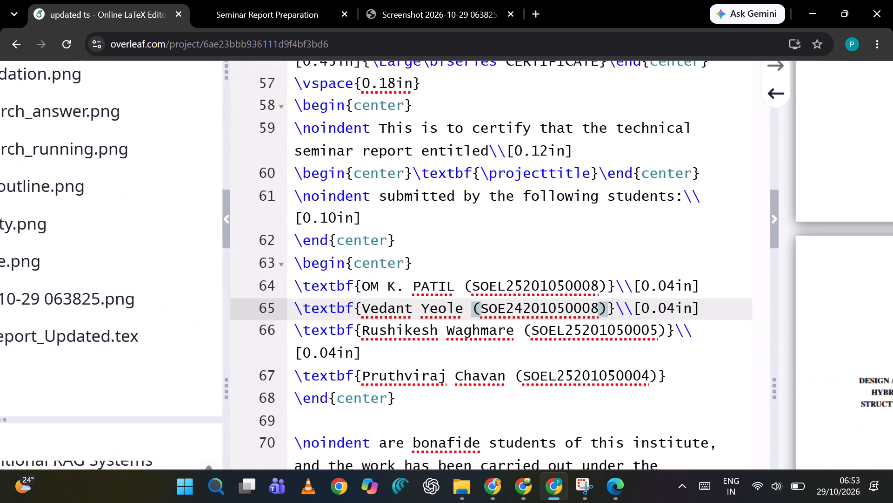
pyautogui.scroll(-5, 410, 370)
pyautogui.scroll(2, 410, 370)
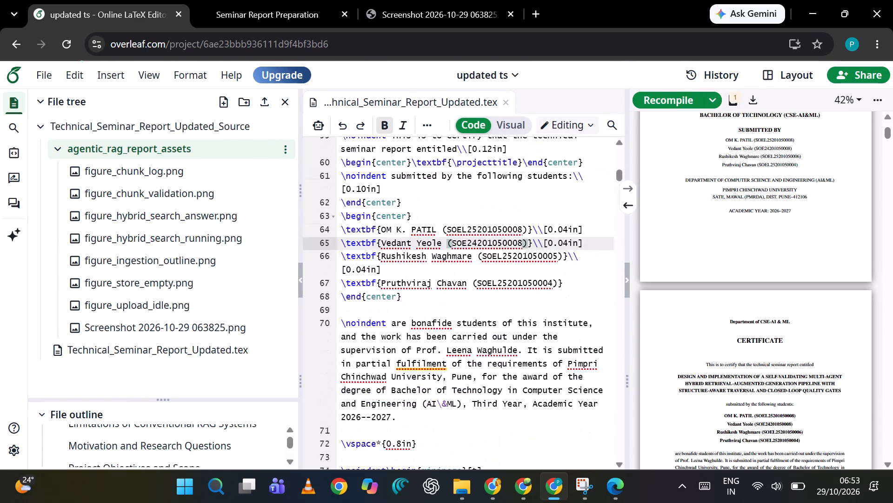
pyautogui.scroll(-11, 410, 370)
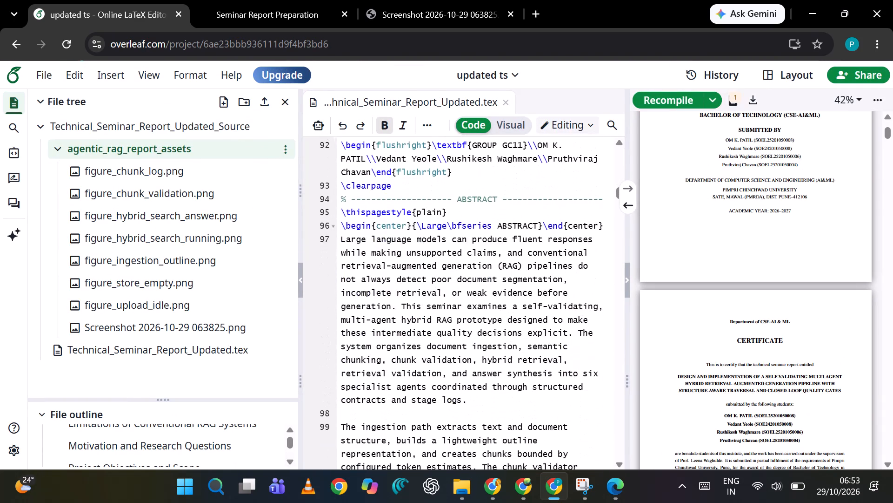
pyautogui.scroll(4, 410, 370)
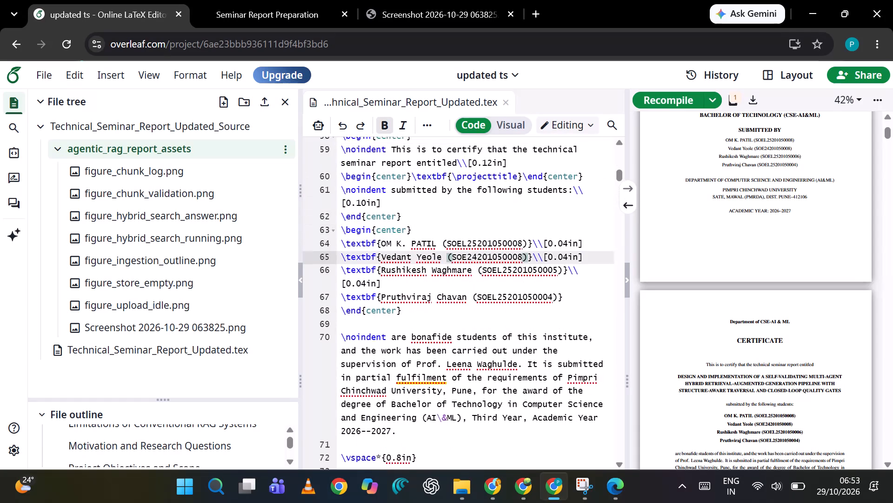
pyautogui.scroll(8, 410, 370)
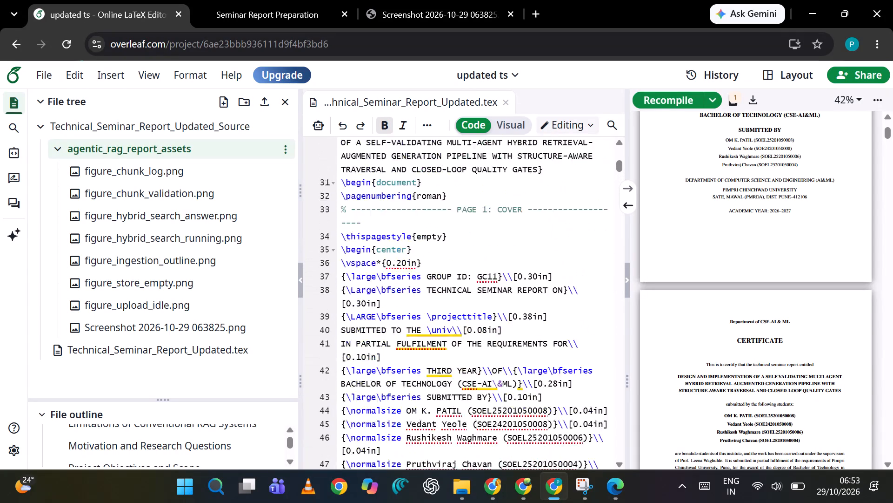
pyautogui.scroll(5, 410, 370)
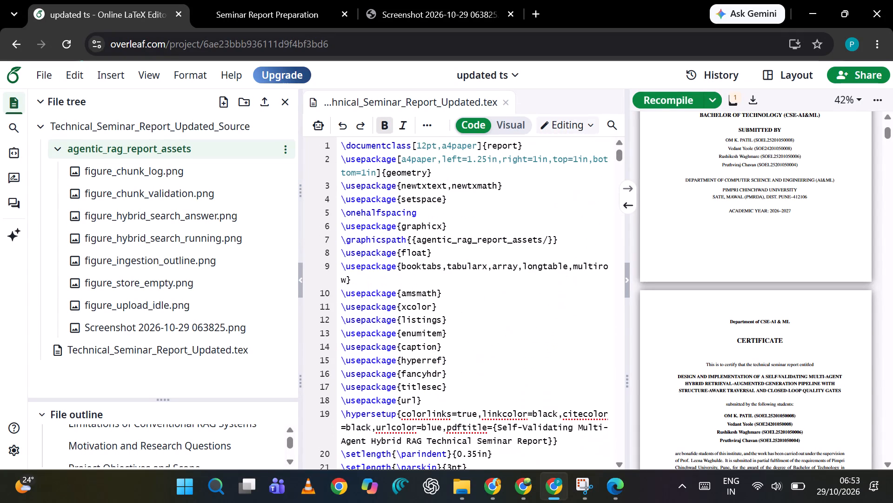
# Replace the last five digits of the second listed student's ID number in the cover page source.
pyautogui.scroll(-5, 411, 347)
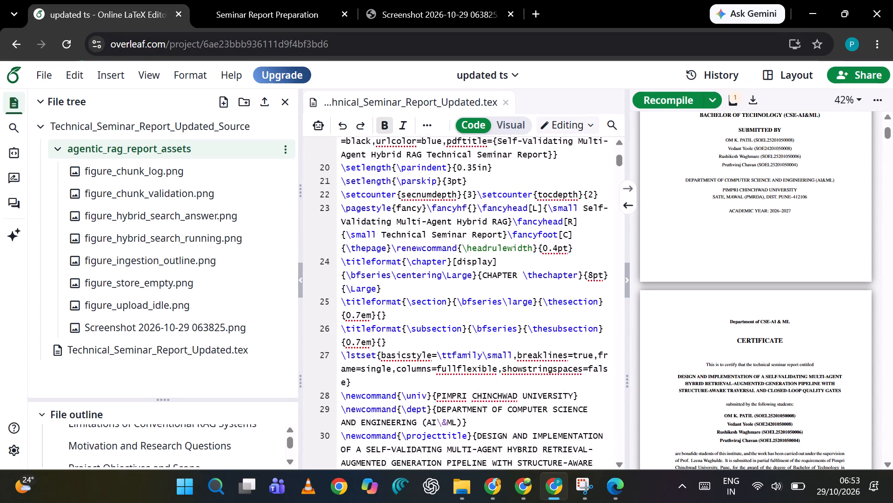
pyautogui.scroll(-4, 411, 347)
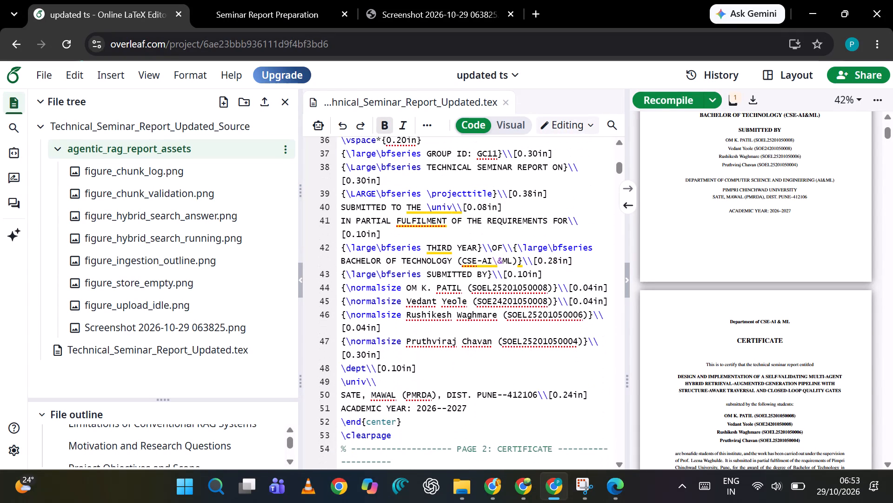
pyautogui.click(546, 302)
pyautogui.press('BackSpace')
pyautogui.press('BackSpace')
pyautogui.press('BackSpace')
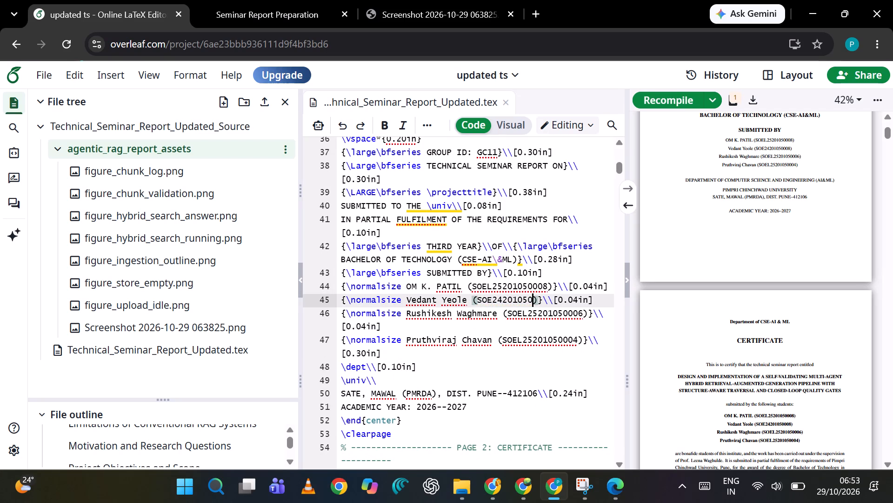
pyautogui.press('BackSpace')
pyautogui.press('BackSpace')
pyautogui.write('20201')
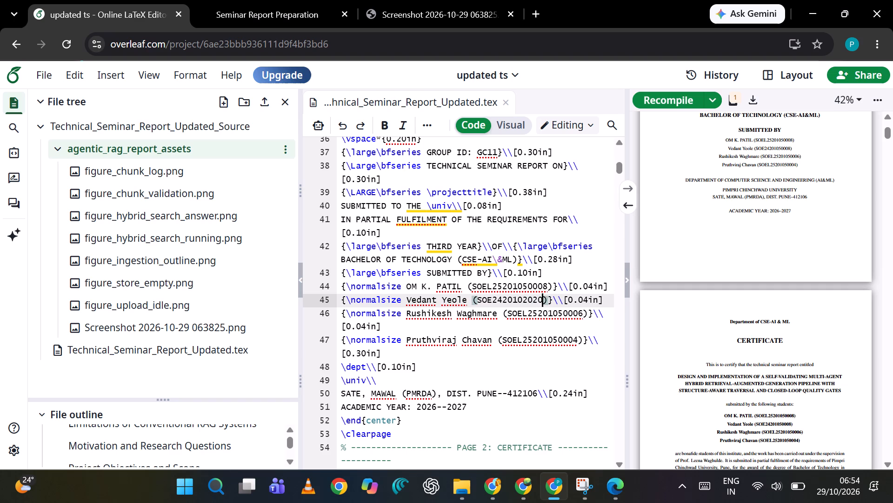
# Compare the student ID entries in the cover page source with those in the certificate page source.
pyautogui.hscroll(2, 520, 289)
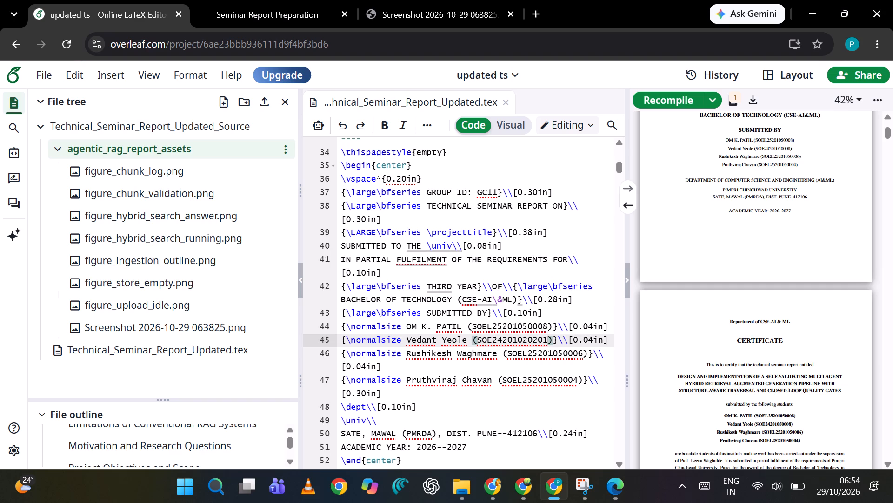
pyautogui.scroll(-7, 511, 349)
pyautogui.scroll(1, 511, 349)
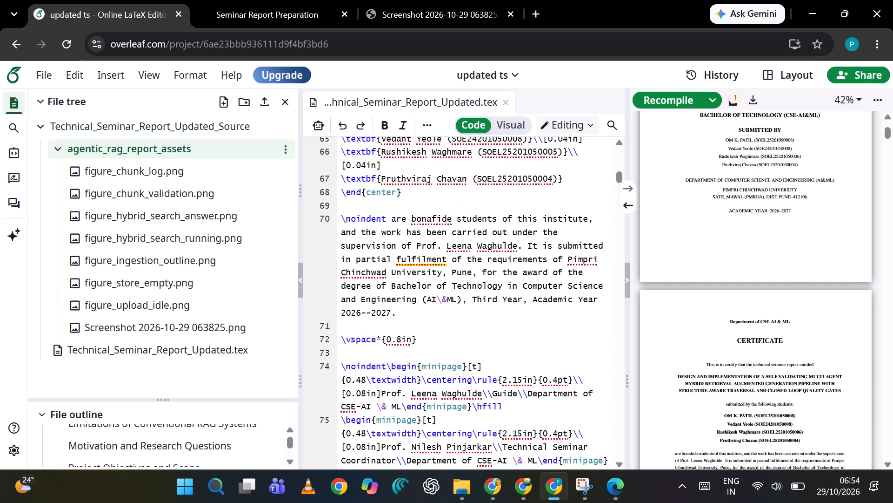
pyautogui.scroll(2, 511, 349)
pyautogui.scroll(3, 512, 312)
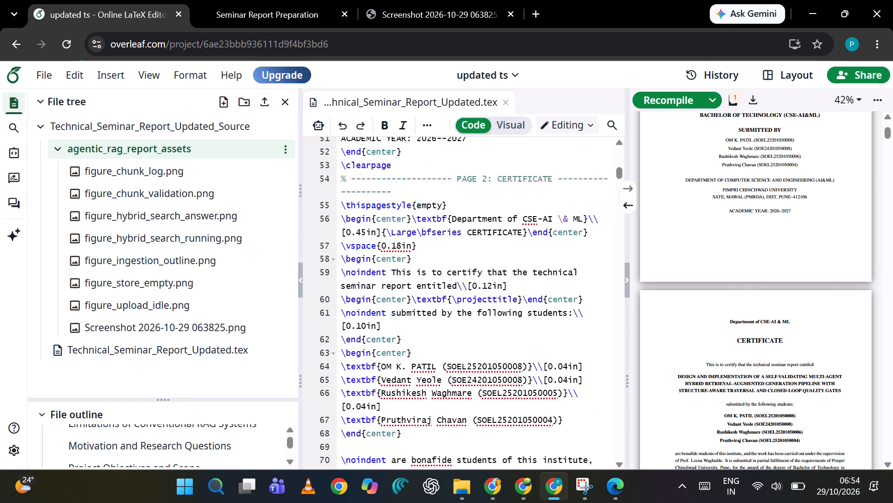
pyautogui.scroll(1, 512, 312)
pyautogui.scroll(-7, 512, 312)
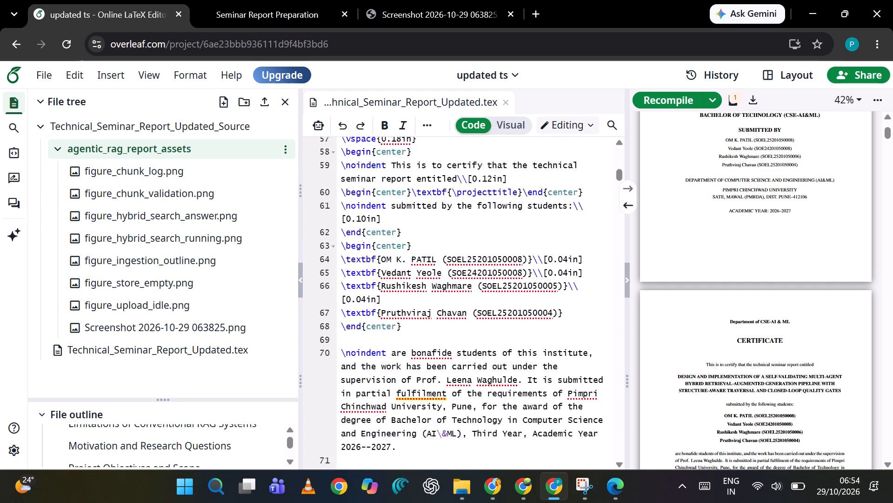
pyautogui.scroll(-6, 512, 312)
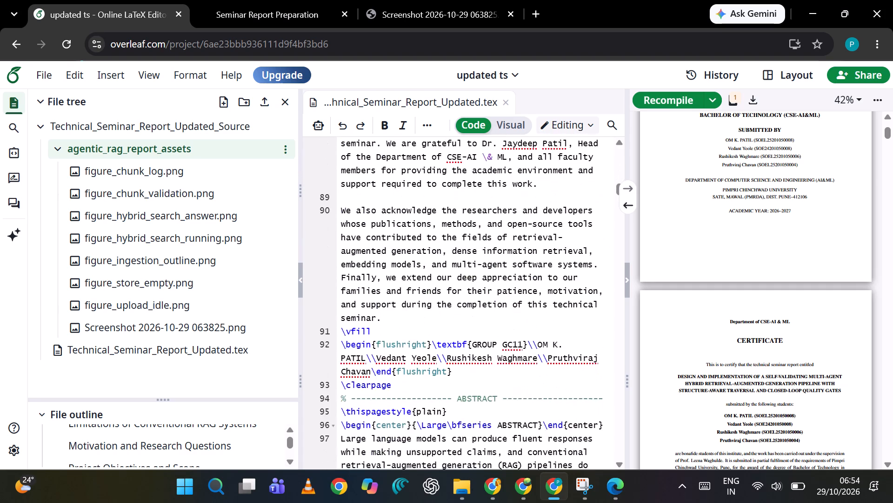
pyautogui.scroll(3, 512, 312)
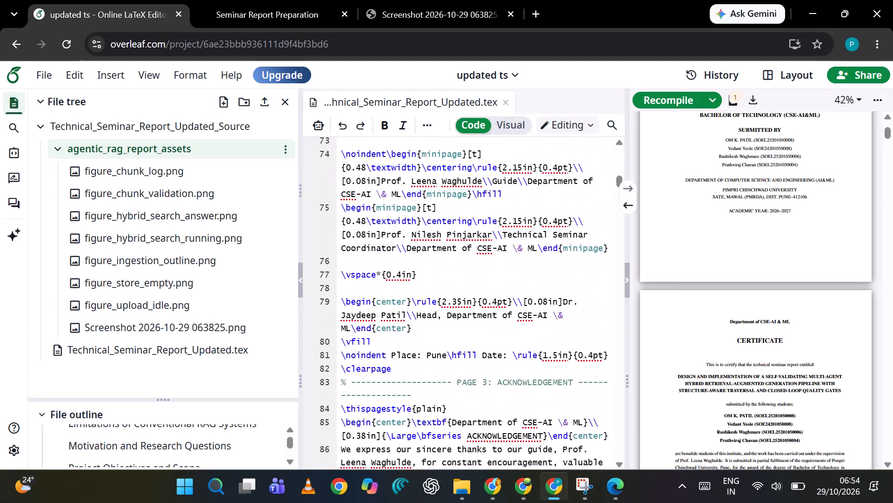
pyautogui.scroll(4, 512, 312)
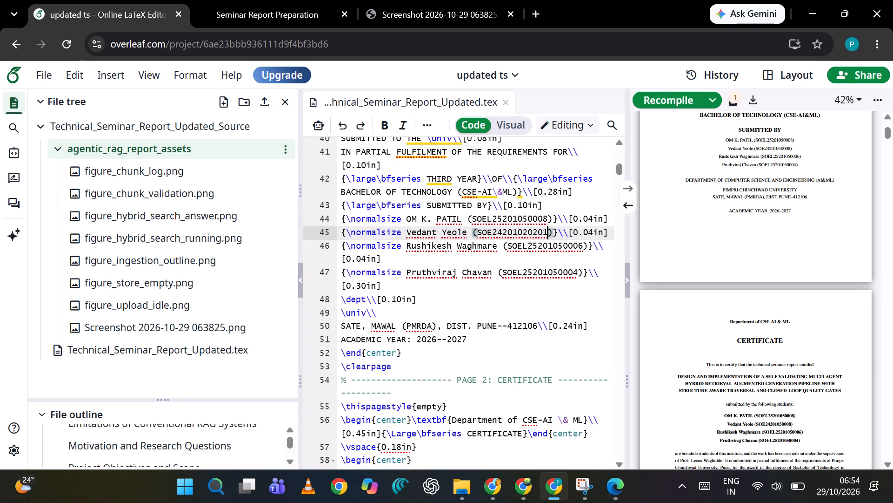
pyautogui.scroll(1, 512, 312)
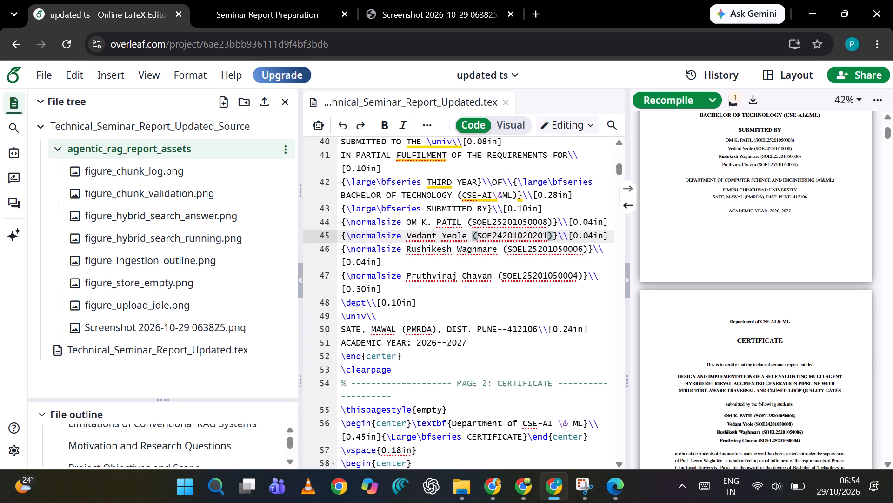
pyautogui.click(550, 310)
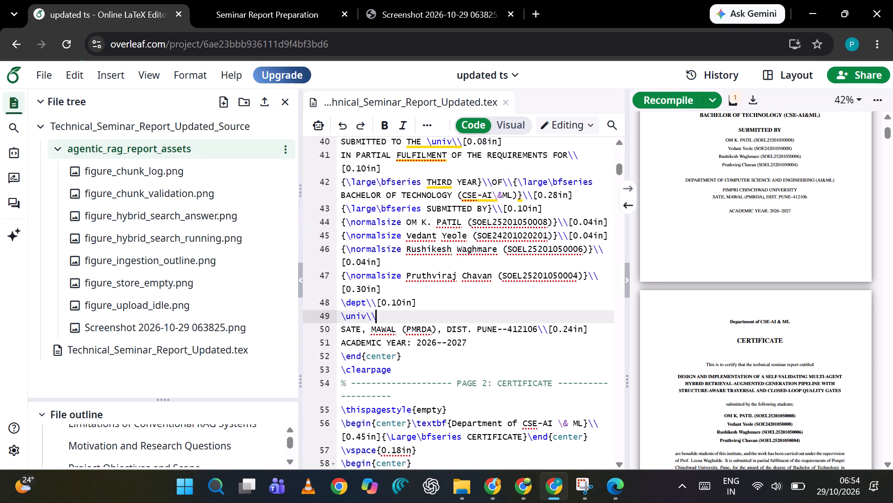
pyautogui.scroll(-4, 550, 310)
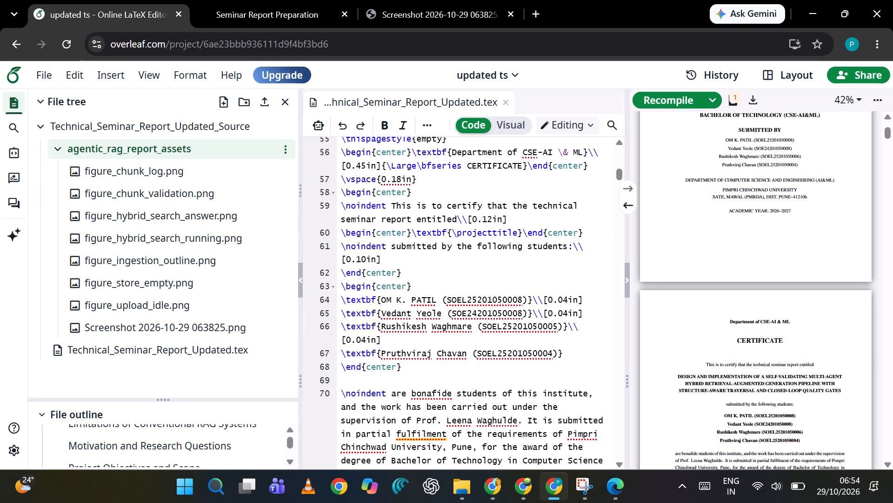
pyautogui.scroll(1, 522, 313)
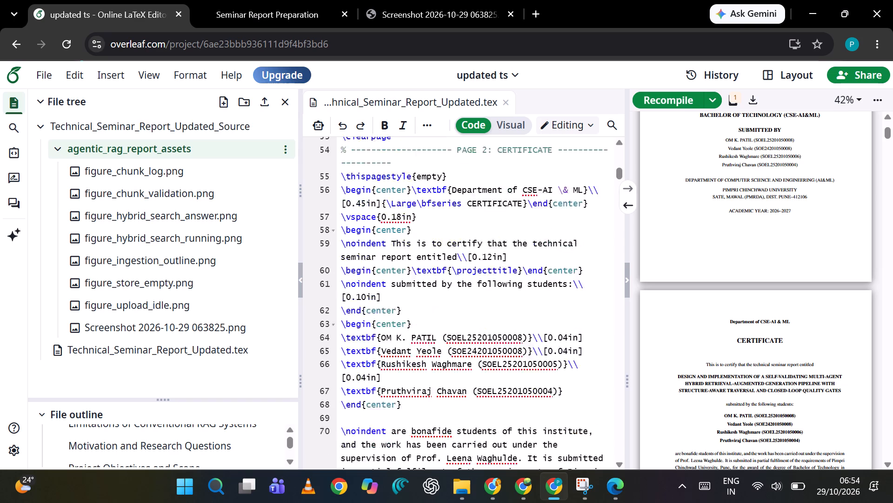
# Copy the second listed student's ID number from the cover page source over that student's ID on the certificate page.
pyautogui.scroll(4, 522, 313)
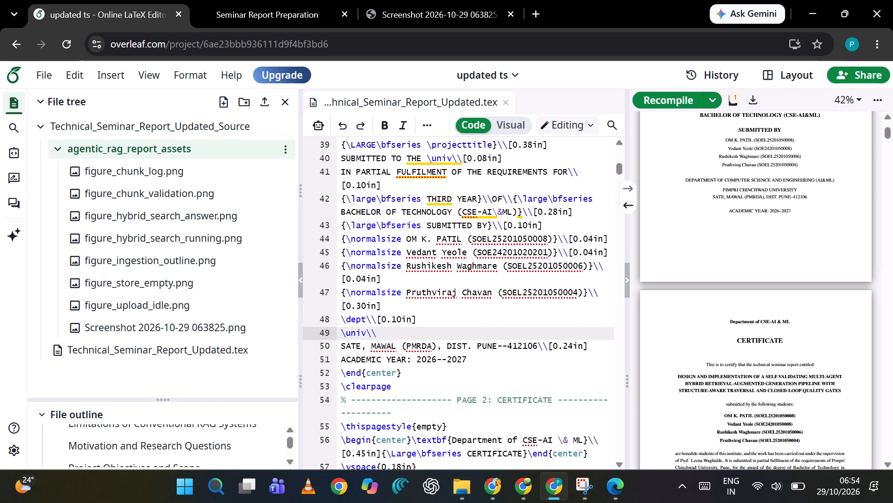
pyautogui.moveTo(478, 253); pyautogui.dragTo(494, 251)
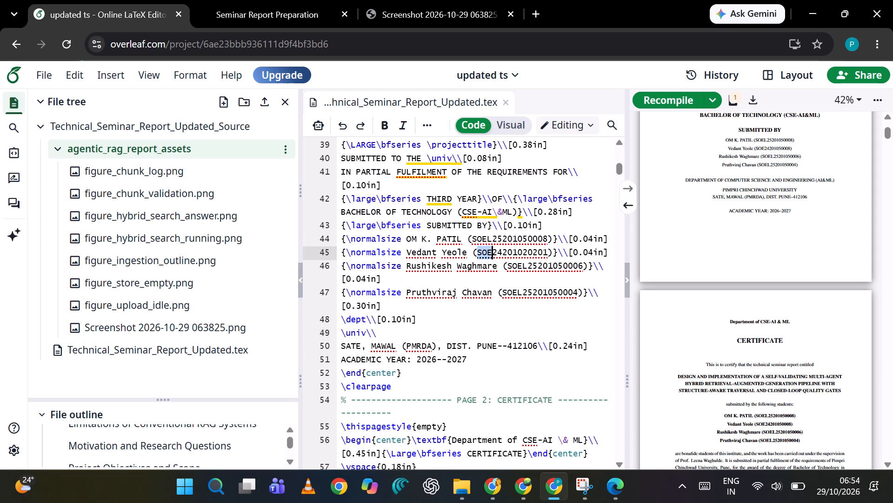
pyautogui.moveTo(494, 251); pyautogui.dragTo(547, 254)
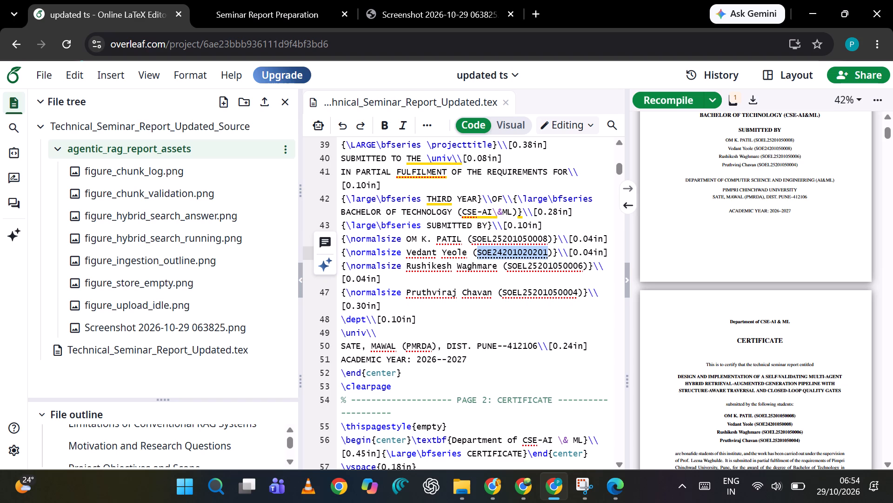
pyautogui.hotkey('ctrl', 'c')
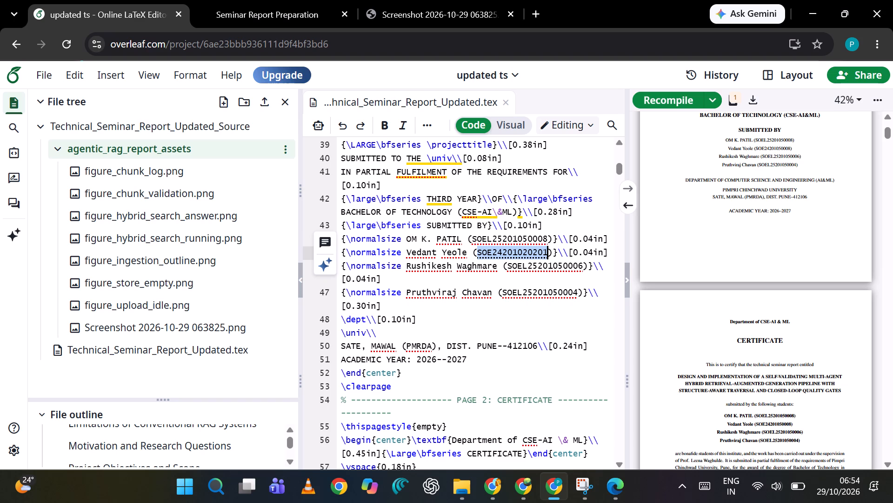
pyautogui.click(501, 277)
pyautogui.scroll(-4, 501, 277)
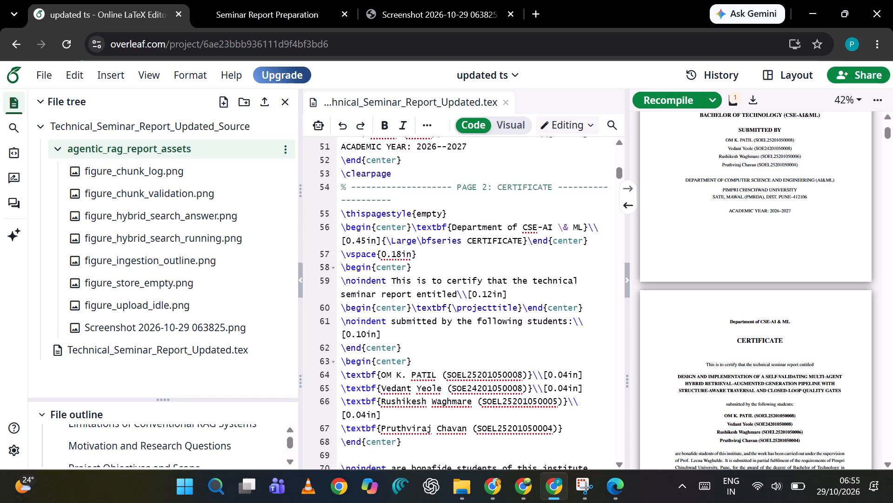
pyautogui.scroll(-1, 501, 277)
pyautogui.doubleClick(491, 324)
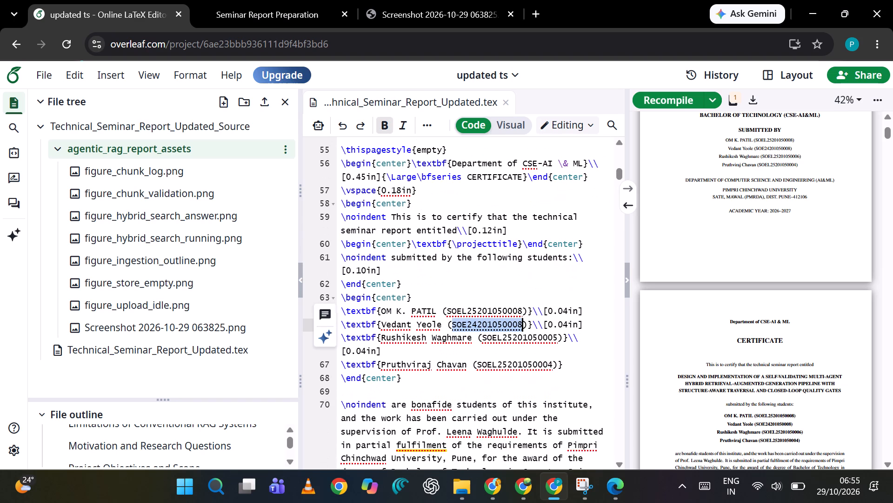
pyautogui.hotkey('ctrl', 'v')
# Check the student ID entries in the cover and certificate page source against each other.
pyautogui.scroll(-1, 491, 324)
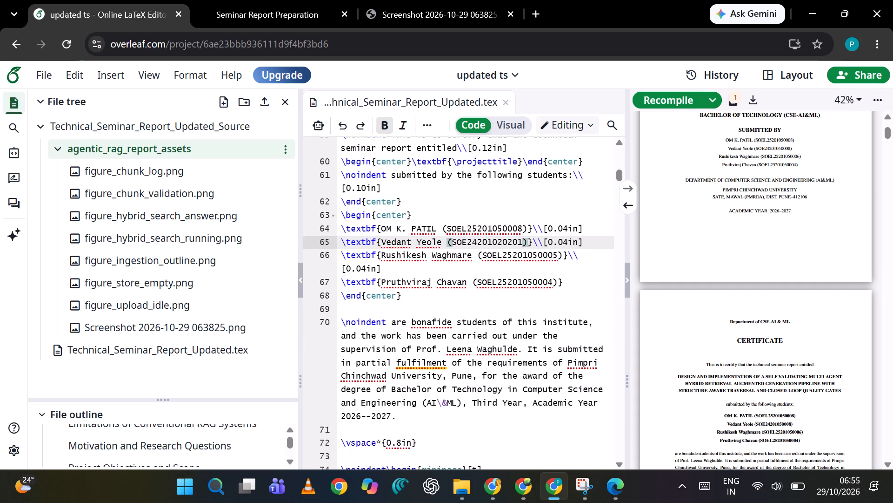
pyautogui.scroll(-1, 491, 324)
pyautogui.scroll(-1, 501, 361)
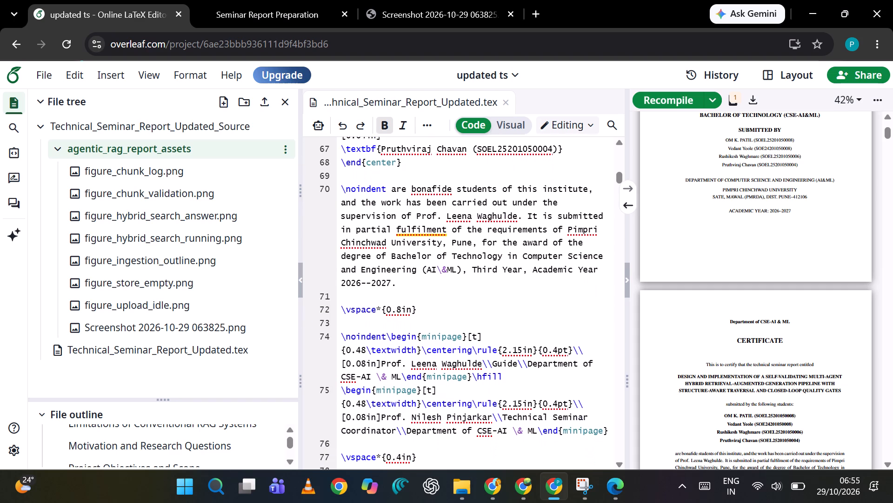
pyautogui.scroll(-1, 501, 361)
pyautogui.scroll(2, 466, 348)
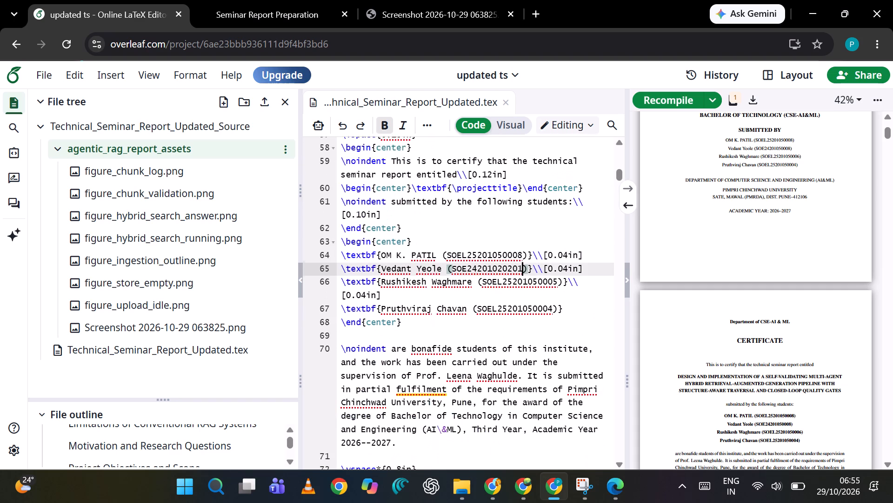
pyautogui.scroll(7, 466, 348)
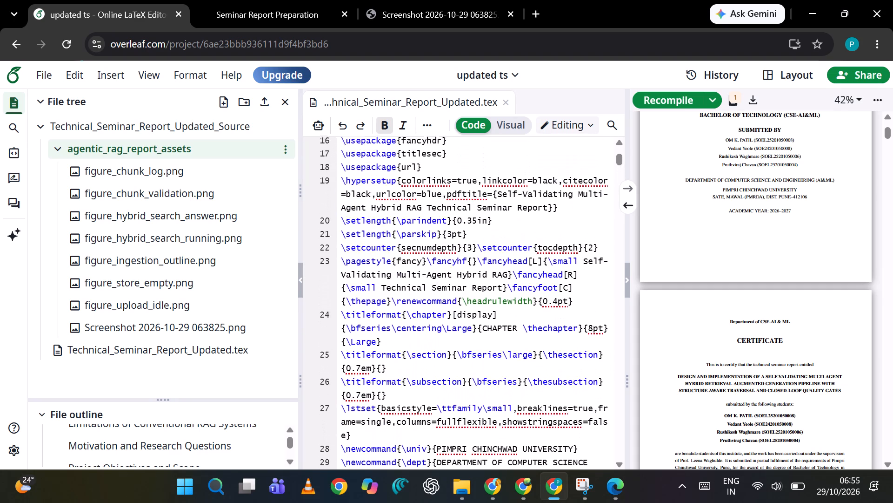
pyautogui.scroll(6, 466, 348)
pyautogui.scroll(-3, 466, 348)
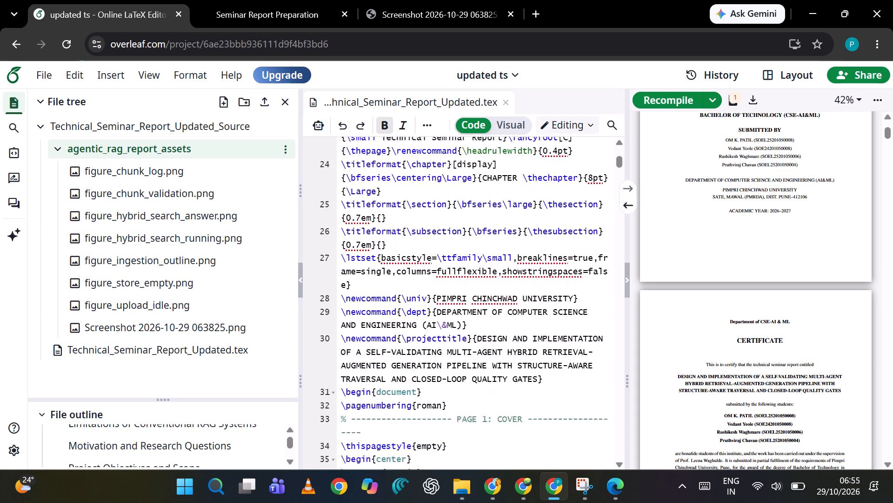
pyautogui.scroll(-6, 466, 348)
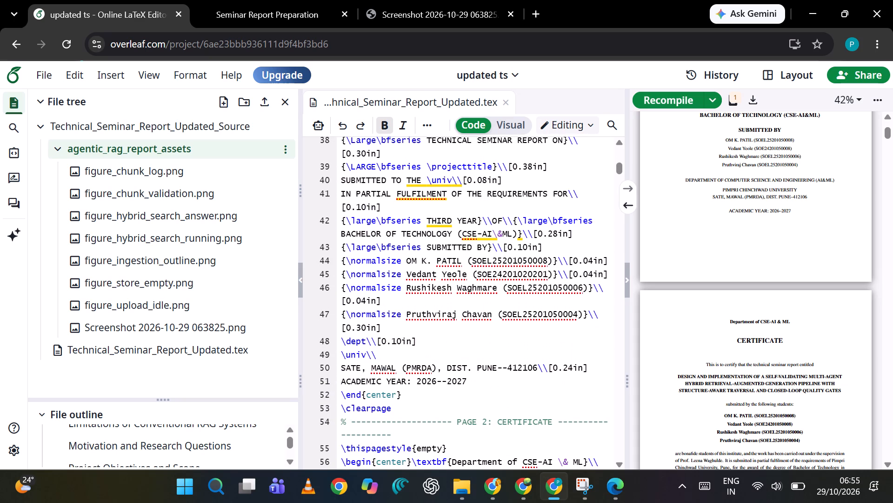
pyautogui.scroll(-5, 493, 282)
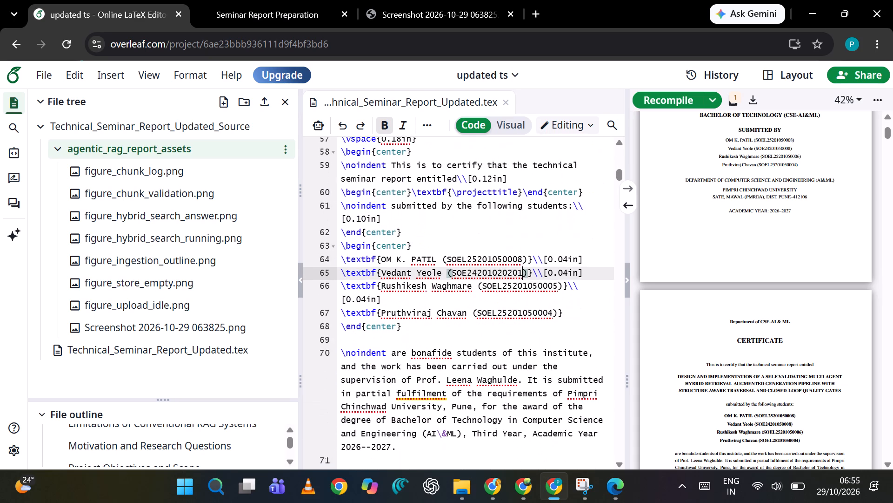
# Review the student listings across the certificate, acknowledgement and abstract pages in the LaTeX source and compiled preview.
pyautogui.scroll(-8, 493, 282)
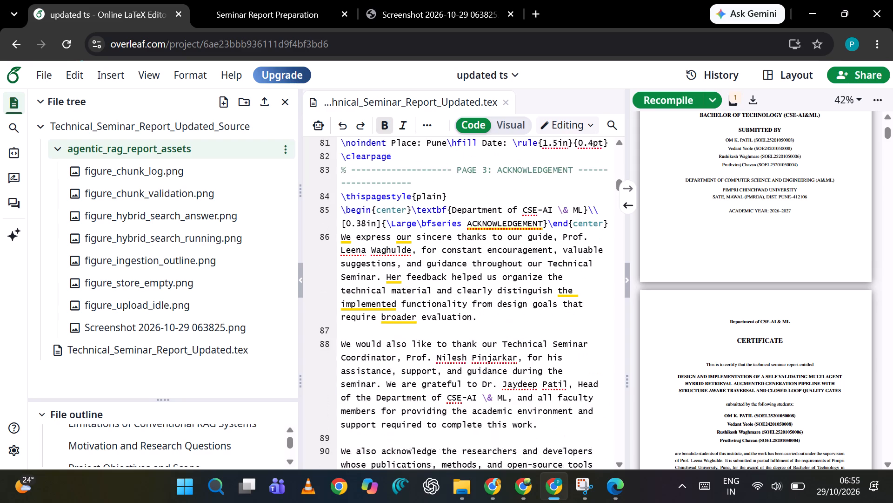
pyautogui.scroll(-5, 493, 282)
pyautogui.scroll(3, 774, 252)
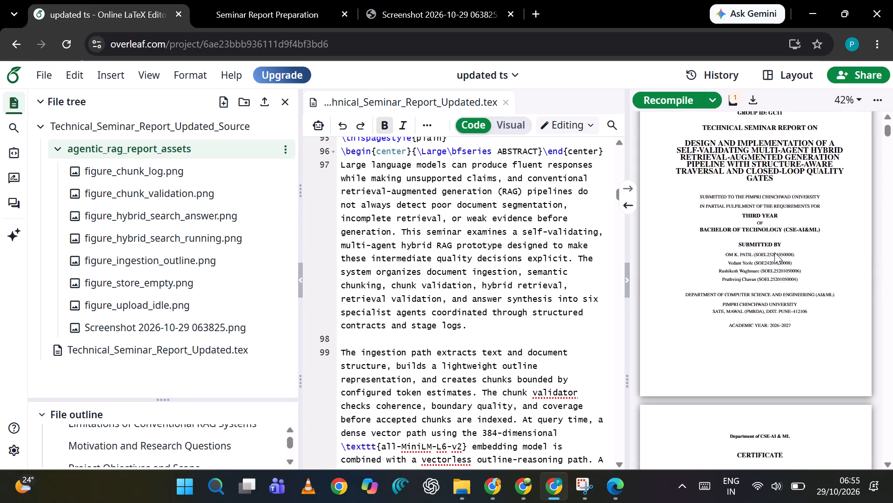
pyautogui.scroll(1, 774, 252)
pyautogui.scroll(-5, 774, 252)
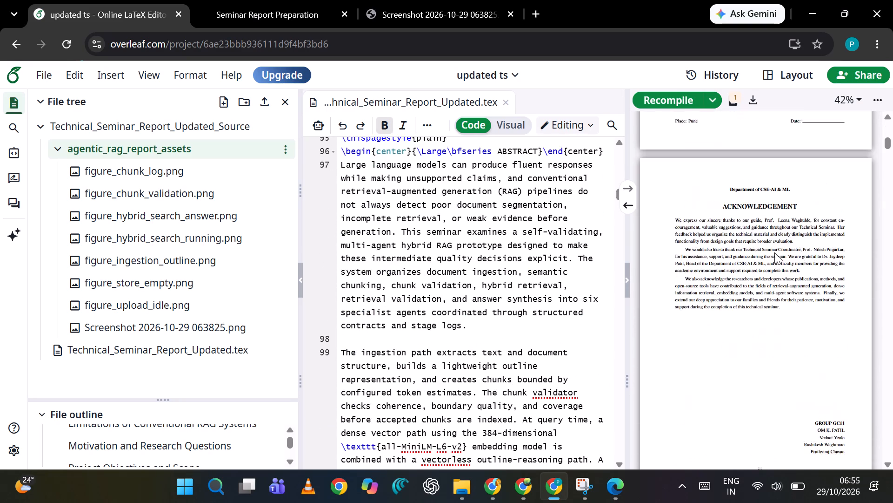
pyautogui.scroll(-5, 774, 252)
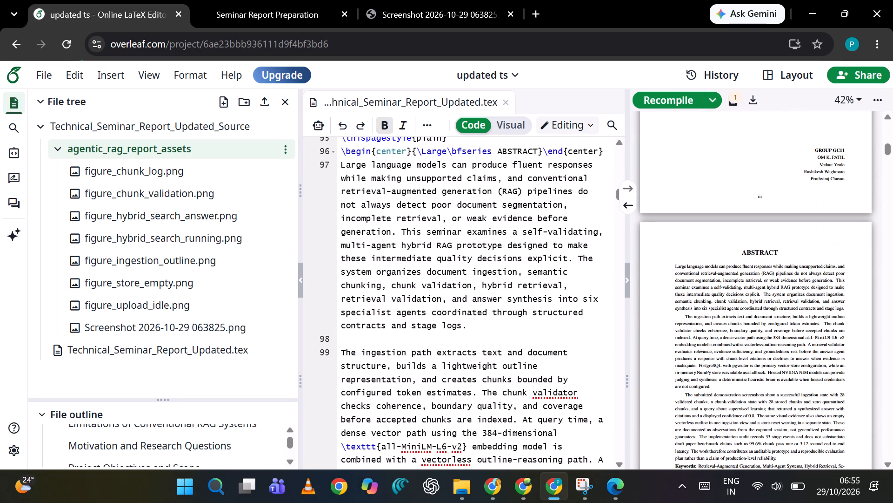
pyautogui.scroll(5, 542, 288)
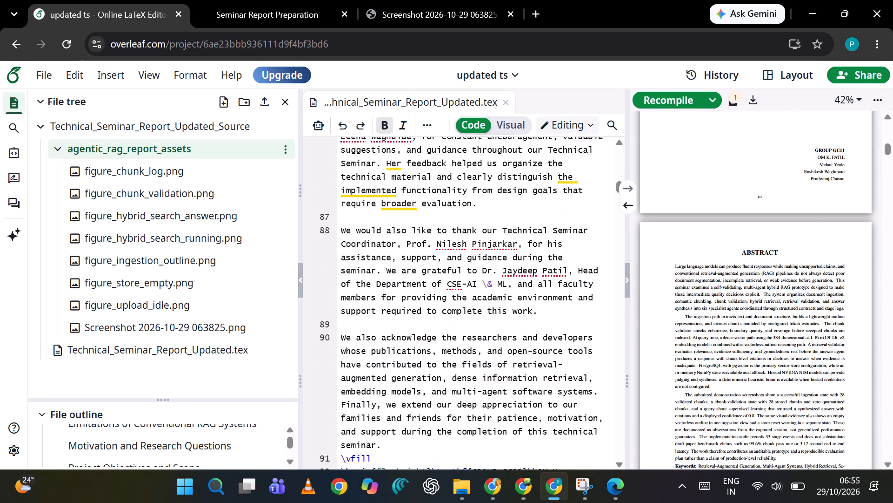
pyautogui.scroll(4, 542, 288)
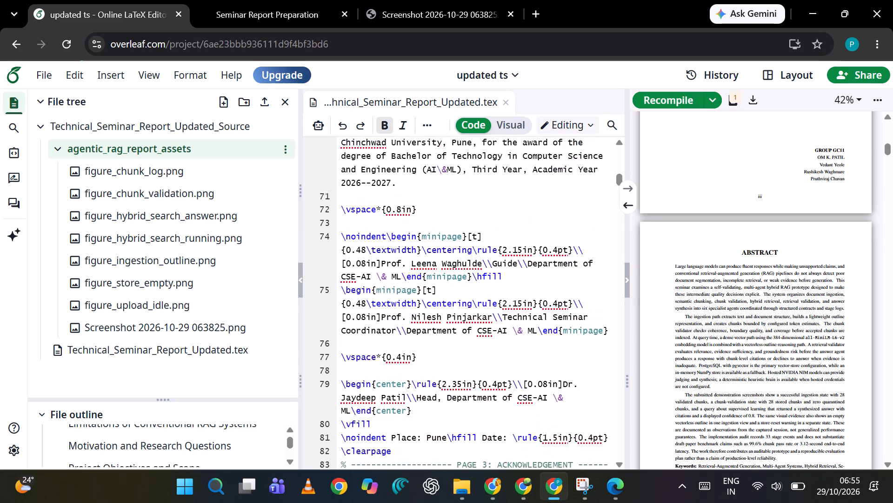
pyautogui.scroll(2, 542, 288)
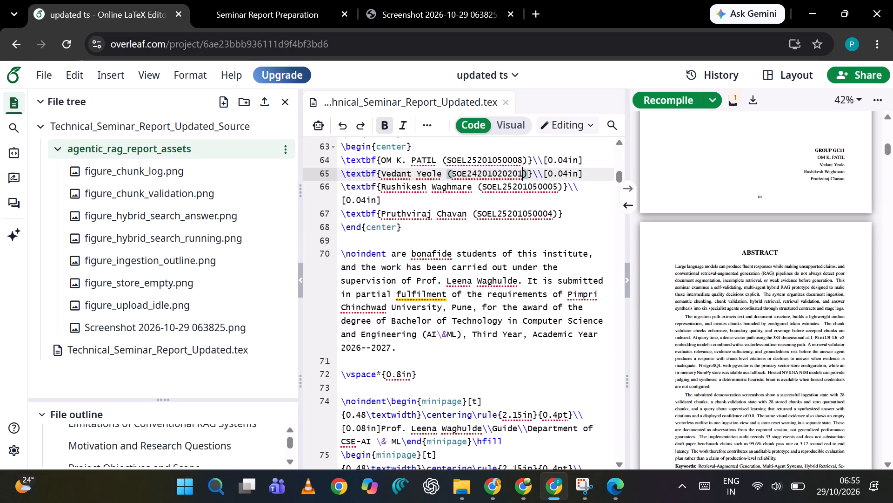
pyautogui.scroll(1, 542, 288)
pyautogui.scroll(2, 757, 300)
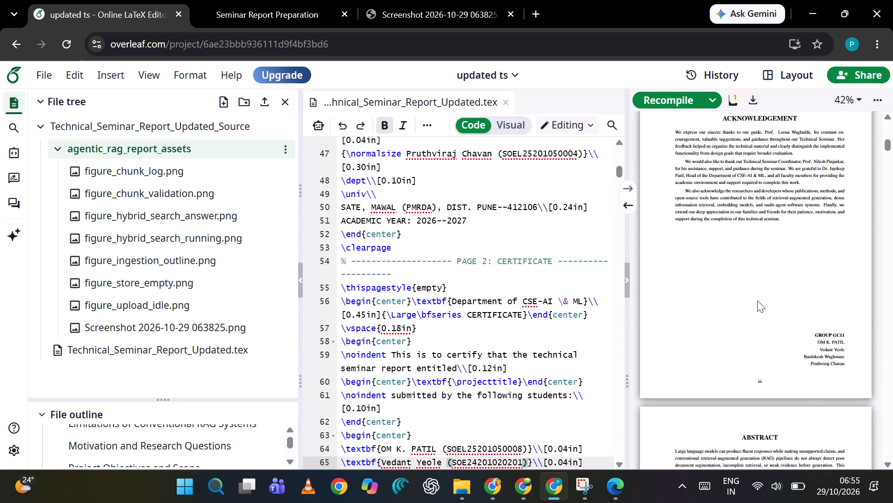
pyautogui.scroll(1, 757, 300)
pyautogui.scroll(-5, 559, 354)
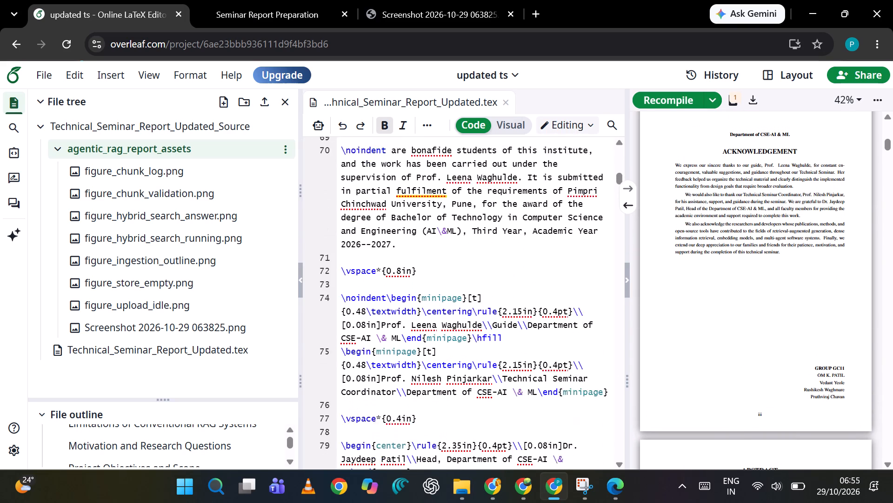
pyautogui.scroll(-6, 559, 354)
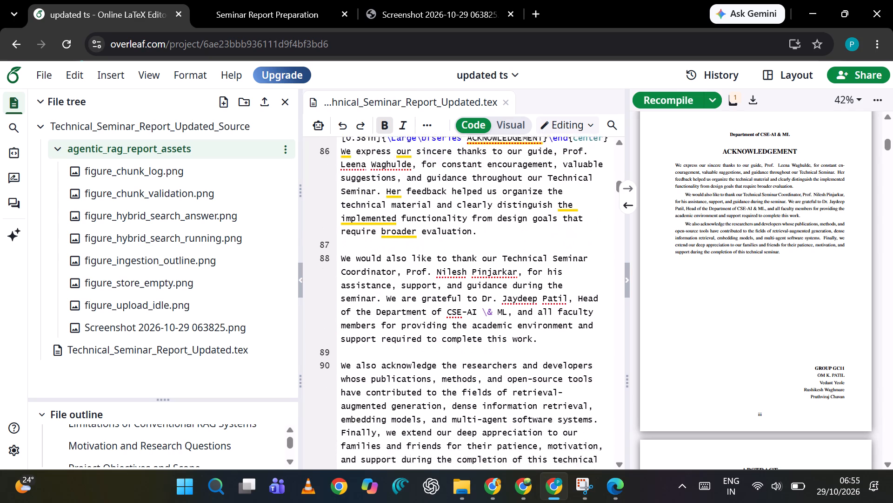
pyautogui.scroll(-4, 559, 354)
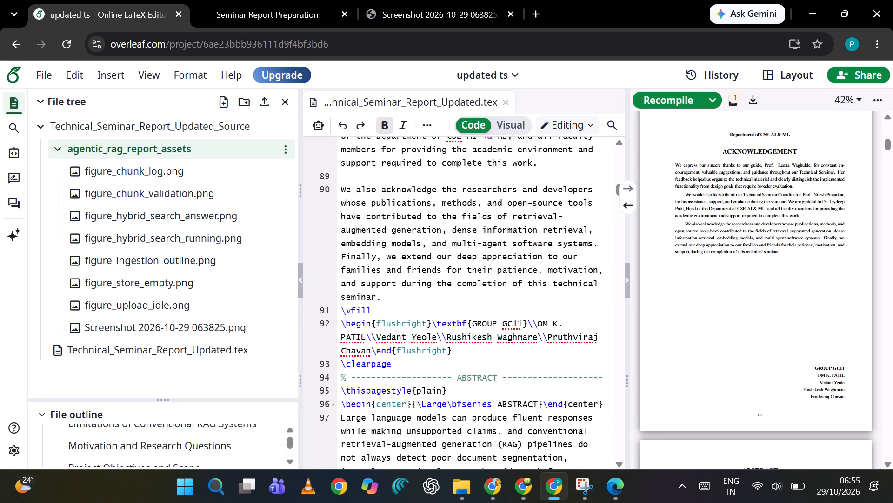
# Change the last digit of the third listed student's ID number to 5 in the cover page source.
pyautogui.scroll(7, 477, 349)
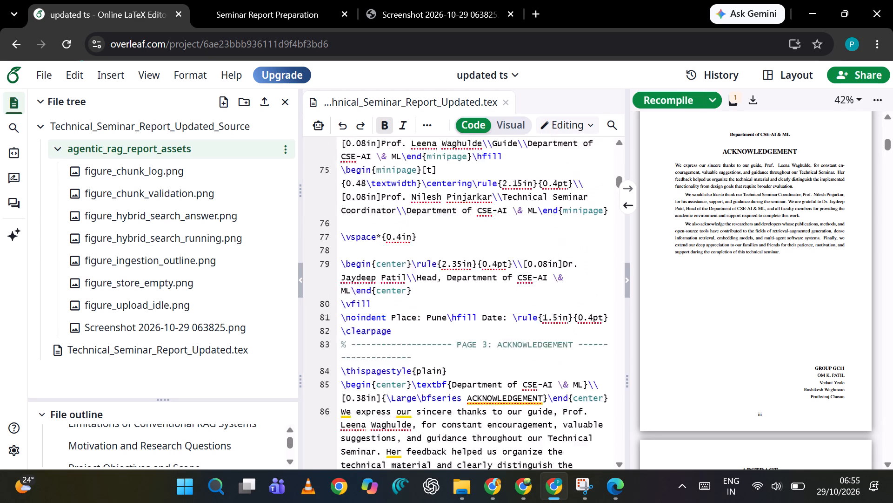
pyautogui.scroll(8, 477, 349)
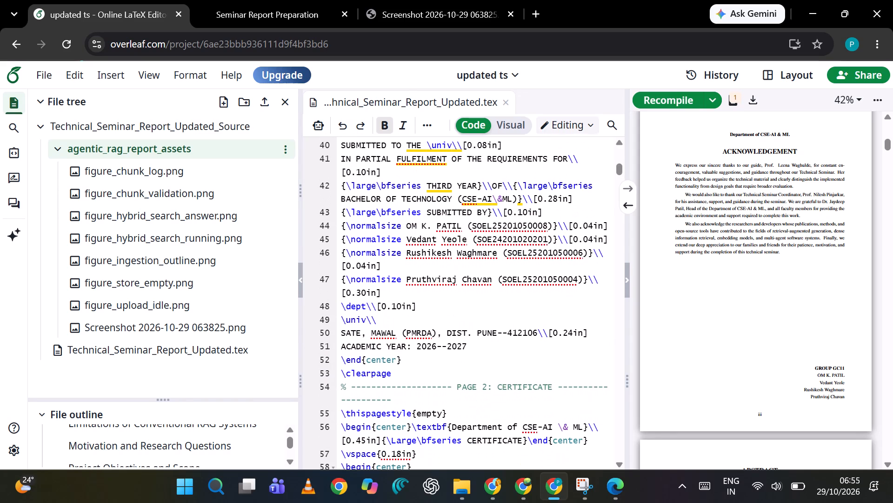
pyautogui.click(585, 249)
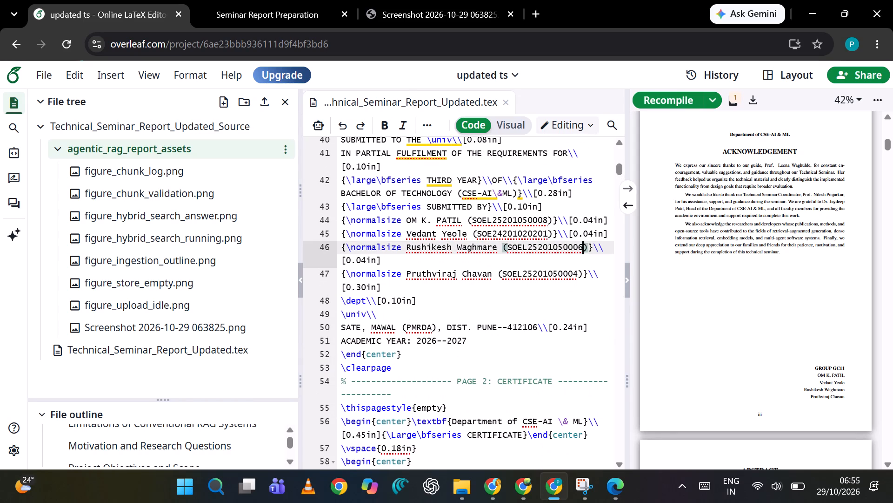
pyautogui.press('BackSpace')
pyautogui.press('5')
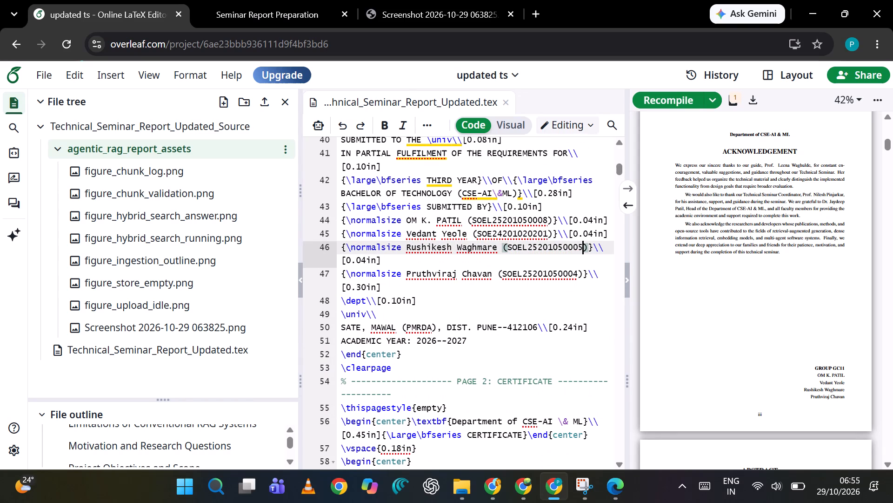
# Change the last digit of the fourth listed student's ID number to 1 in the cover page source.
pyautogui.click(577, 272)
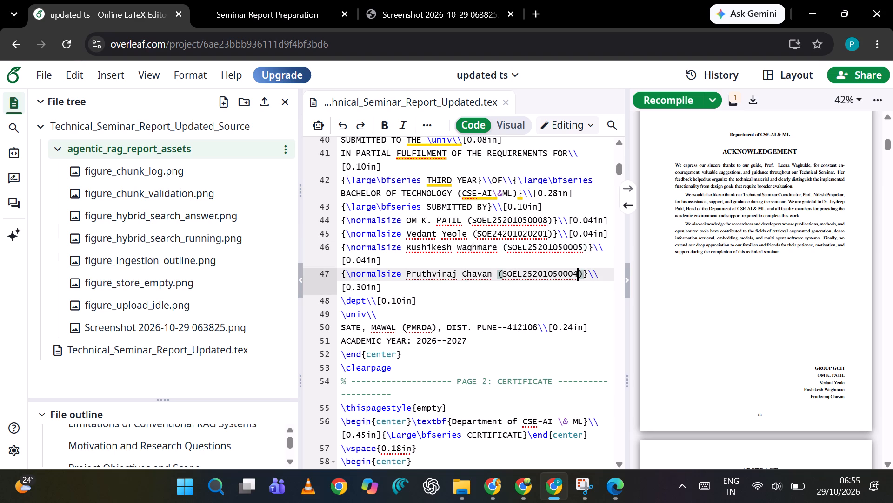
pyautogui.press('BackSpace')
pyautogui.press('1')
# Check the student ID entries in the cover page source against those on the compiled certificate page.
pyautogui.scroll(-1, 559, 259)
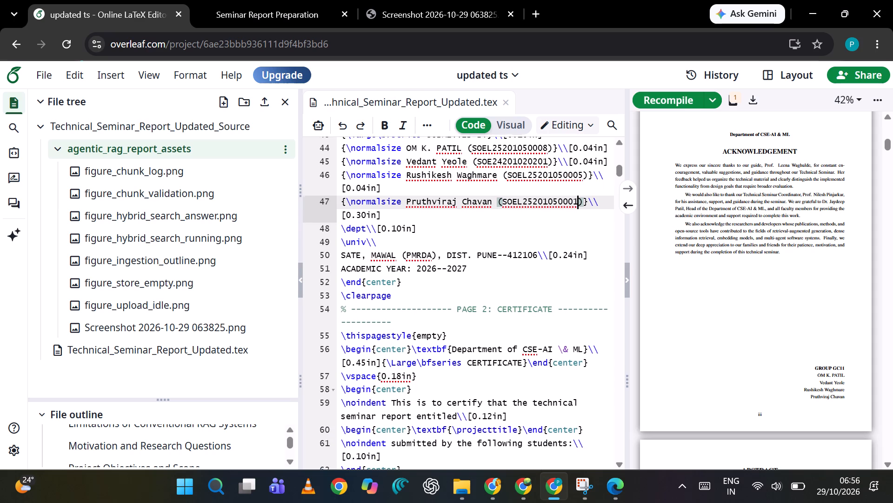
pyautogui.scroll(-2, 559, 259)
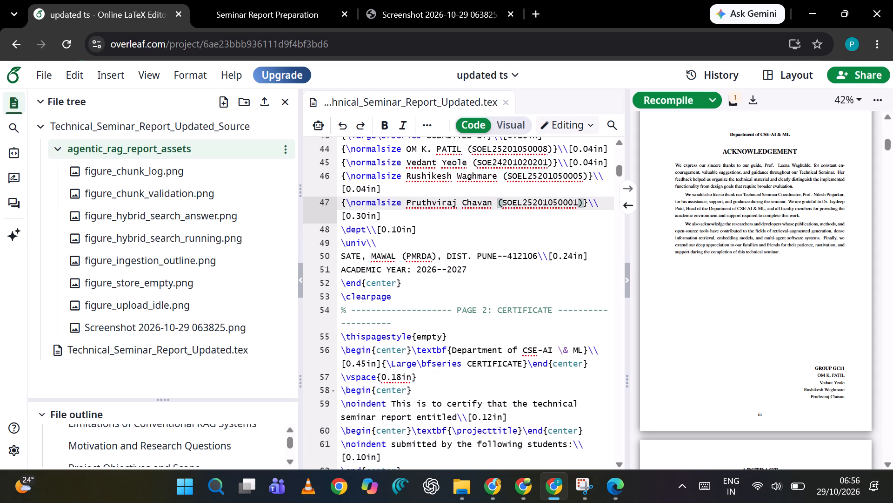
pyautogui.click(550, 236)
pyautogui.scroll(1, 550, 236)
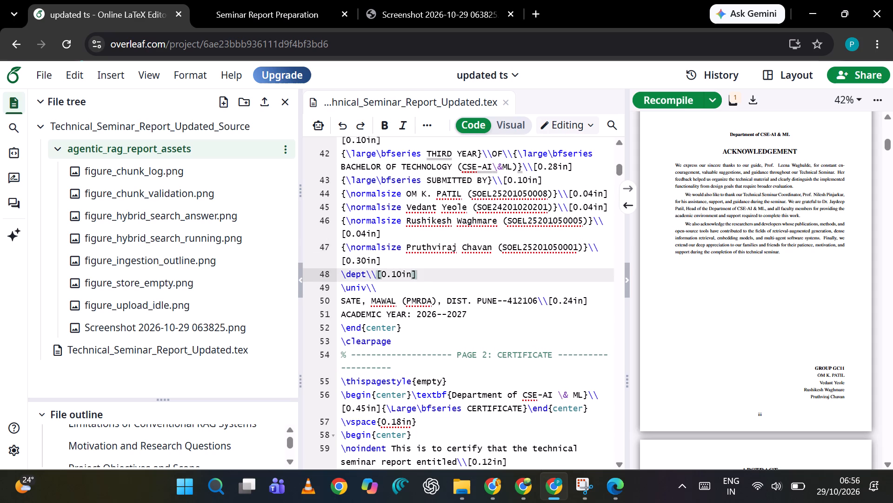
pyautogui.scroll(5, 754, 237)
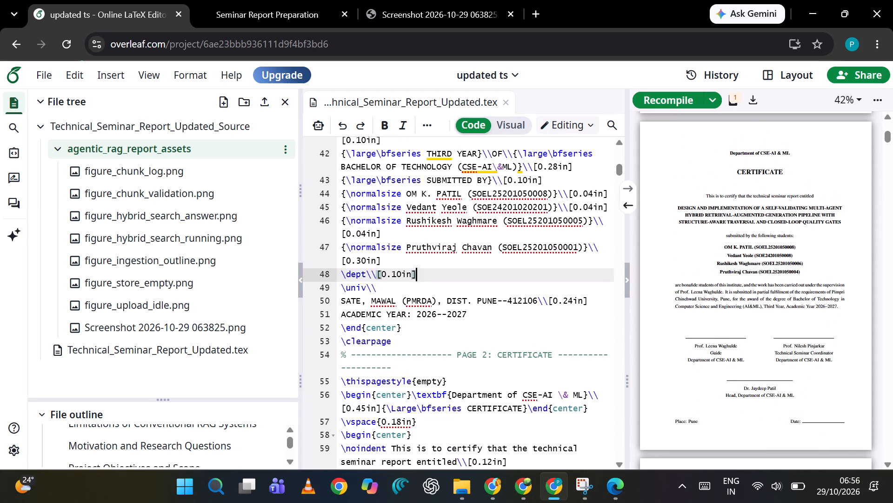
pyautogui.scroll(8, 581, 251)
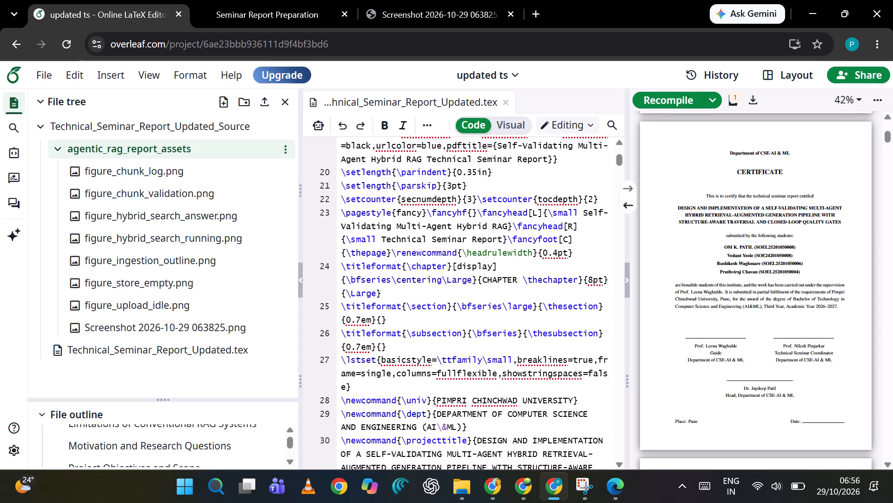
pyautogui.scroll(3, 581, 251)
pyautogui.scroll(-8, 581, 251)
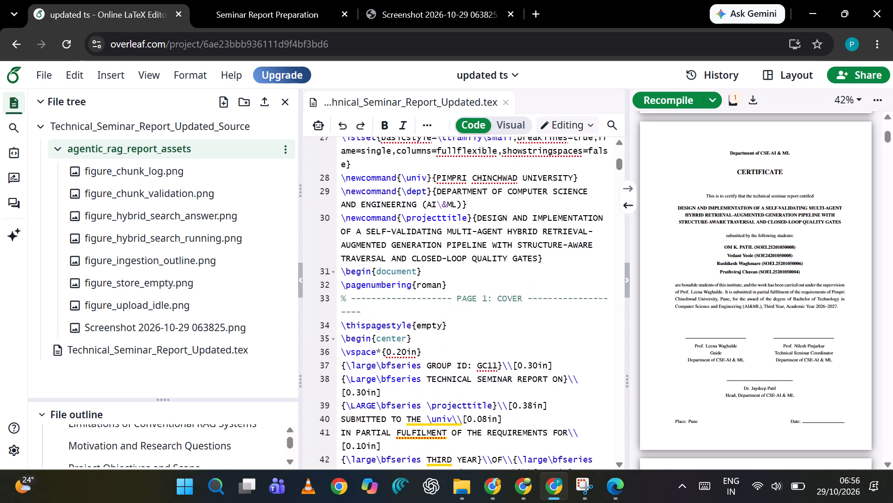
pyautogui.scroll(-1, 581, 251)
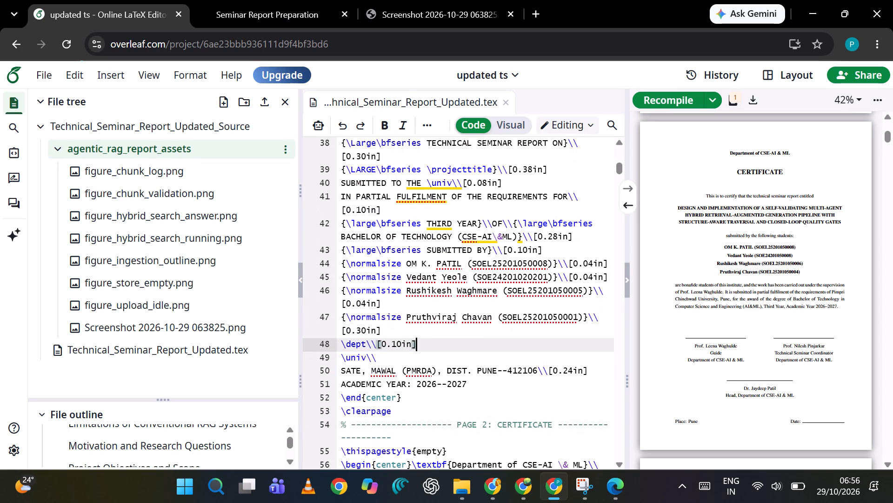
pyautogui.scroll(-4, 581, 251)
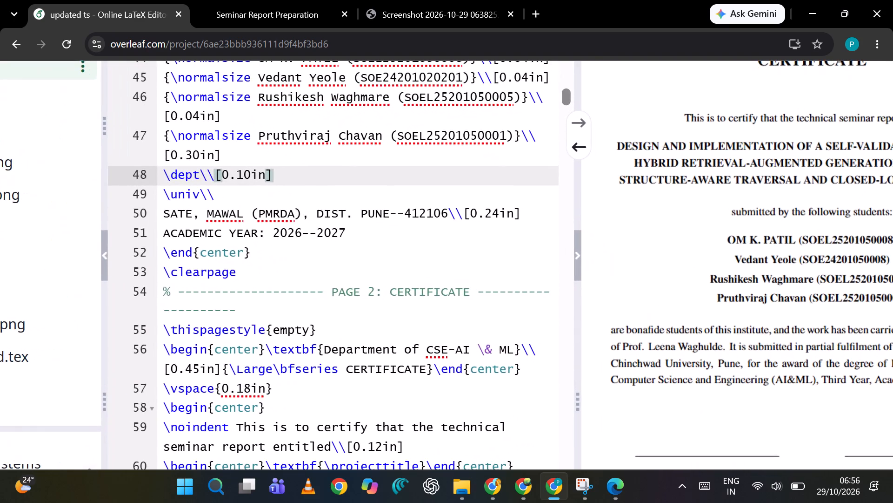
pyautogui.hscroll(-1, 738, 335)
pyautogui.click(435, 309)
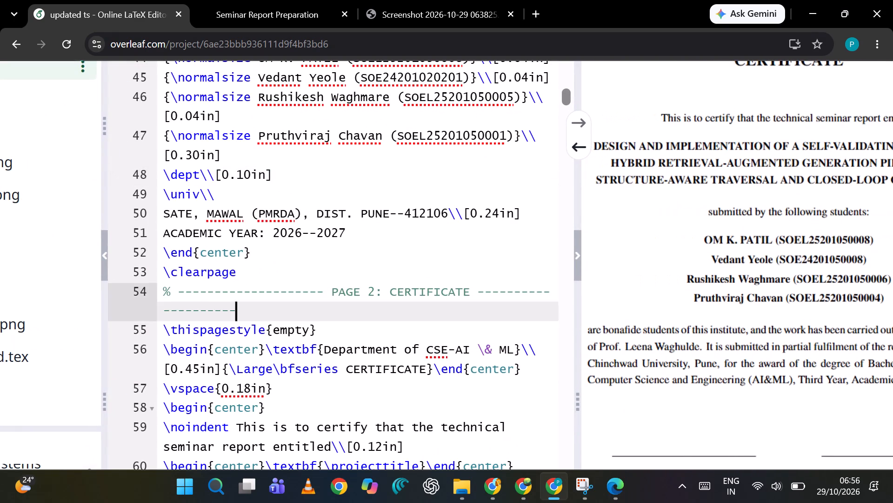
# Change the last digit of the fourth listed student's ID number to 1 in the certificate page source.
pyautogui.scroll(-2, 435, 309)
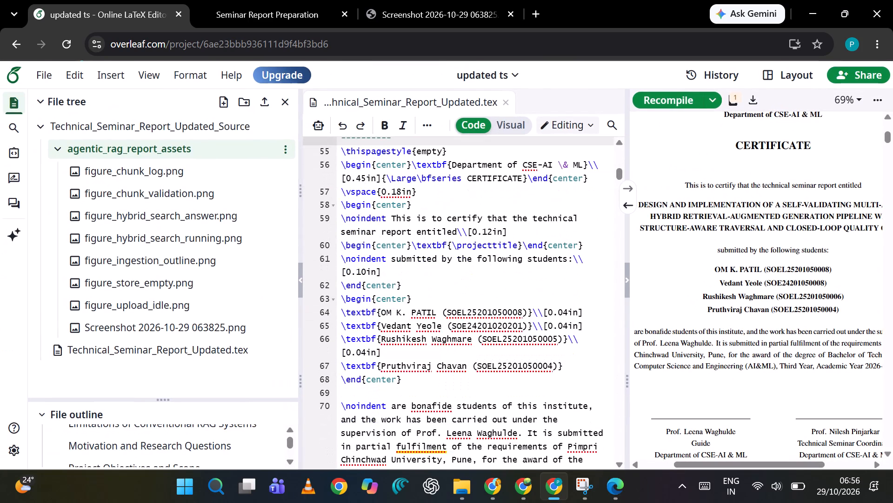
pyautogui.scroll(-1, 435, 309)
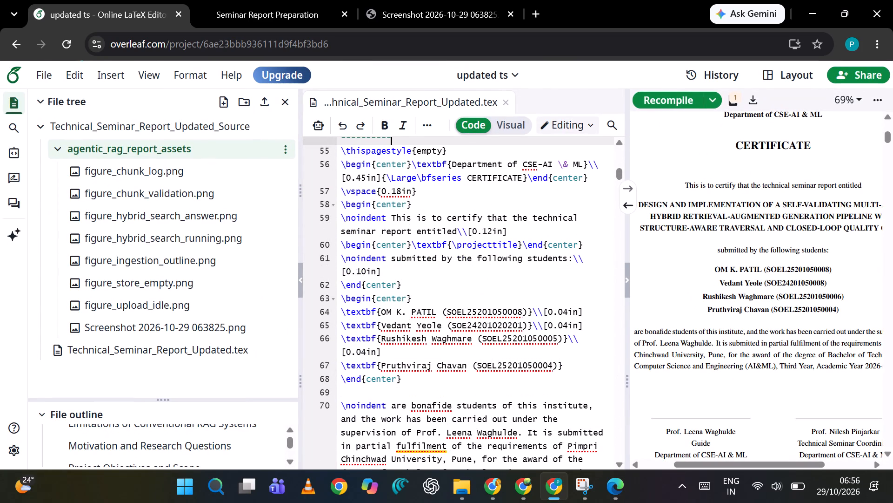
pyautogui.click(554, 367)
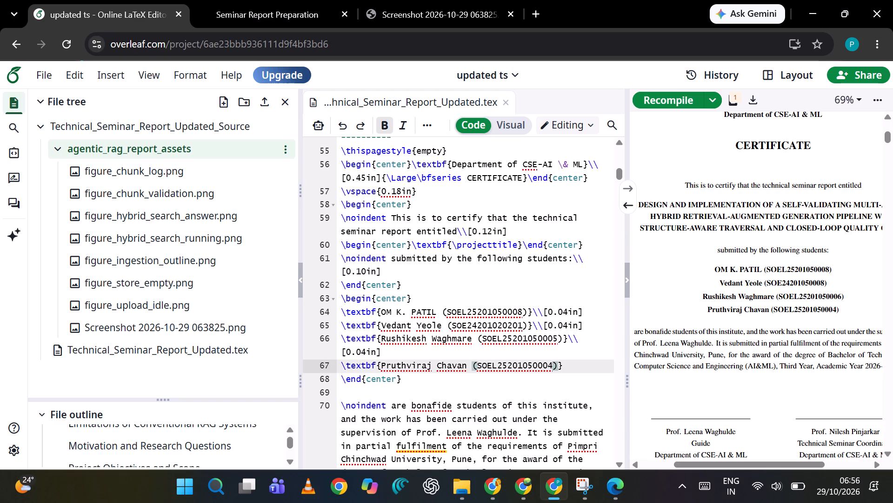
pyautogui.press('BackSpace')
pyautogui.press('1')
# Compare the edited student ID entries in the cover page source with those in the certificate page source.
pyautogui.click(534, 299)
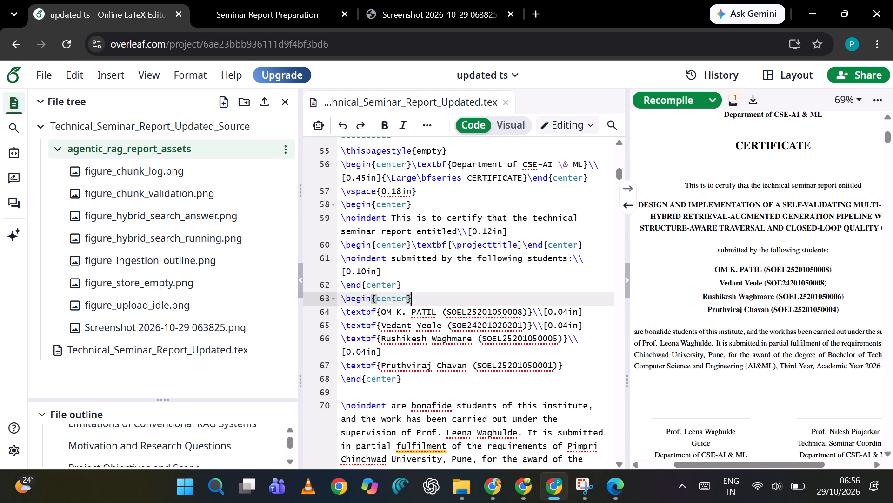
pyautogui.scroll(5, 534, 299)
pyautogui.scroll(-2, 534, 299)
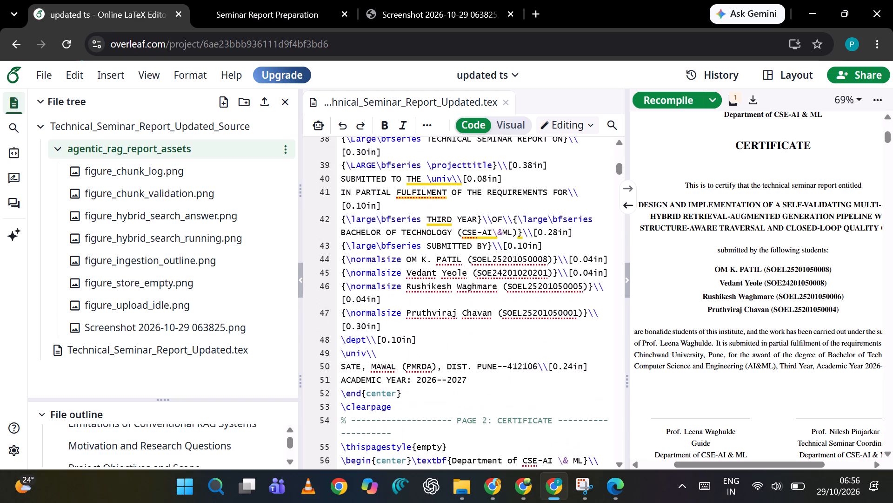
pyautogui.scroll(-1, 534, 299)
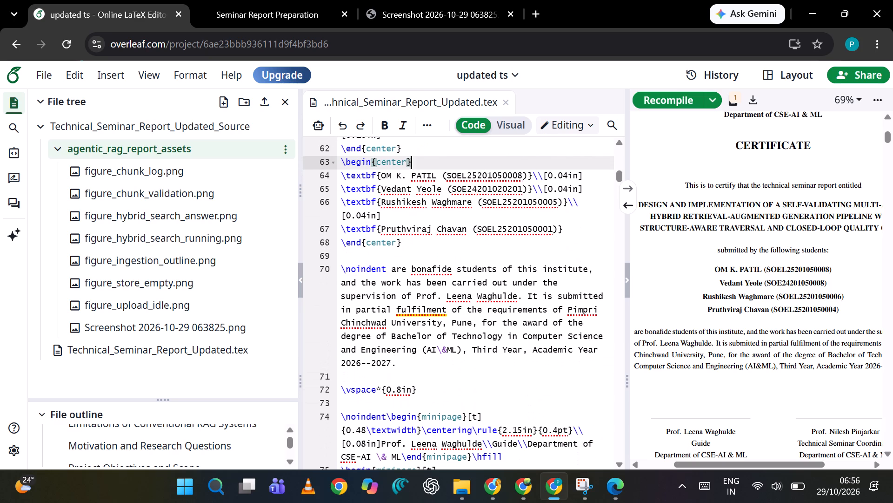
pyautogui.scroll(-3, 501, 328)
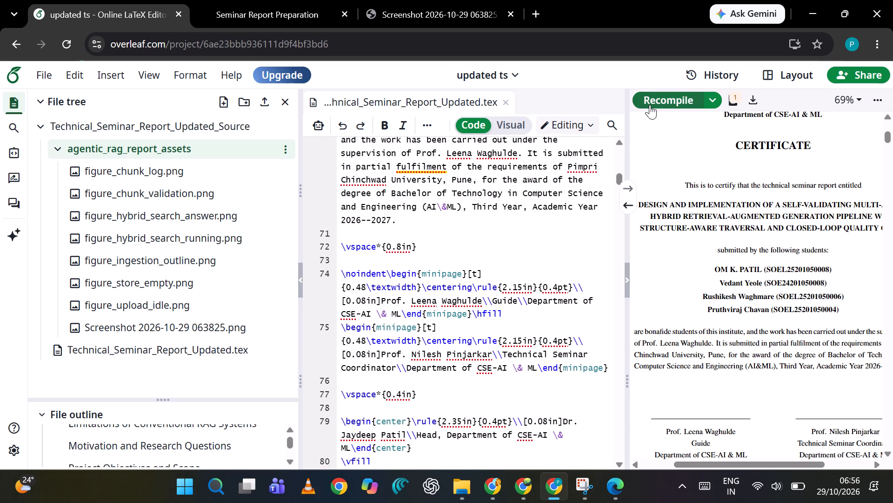
pyautogui.click(510, 285)
# Save the LaTeX source and recompile the report with the edited student ID numbers.
pyautogui.hotkey('ctrl', 's')
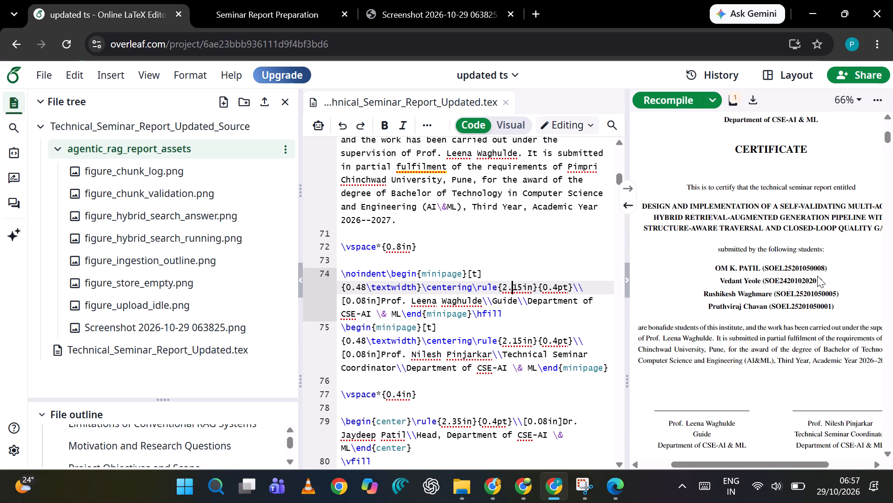
# Review the compiled report from the certificate page through Chapter 4, including the listing under Algorithm 2: Hybrid Retrieval and Refusal Gate.
pyautogui.scroll(-4, 753, 289)
pyautogui.scroll(1, 753, 289)
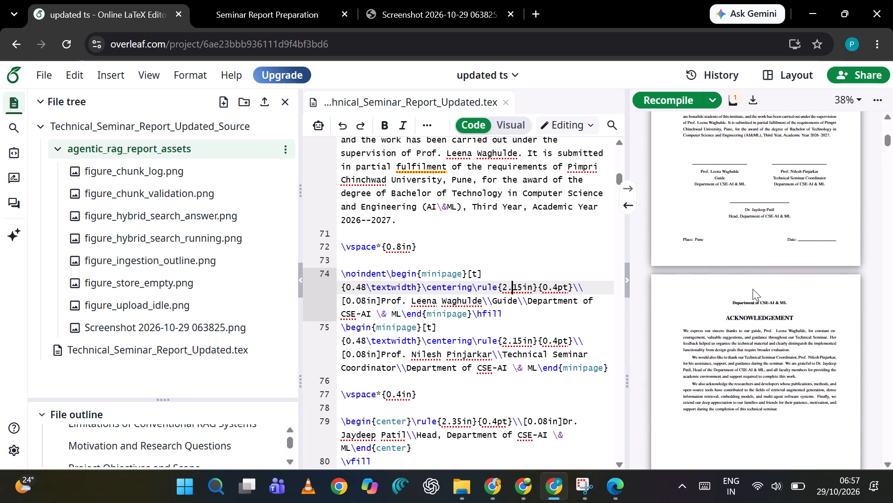
pyautogui.scroll(1, 753, 289)
pyautogui.scroll(-4, 778, 289)
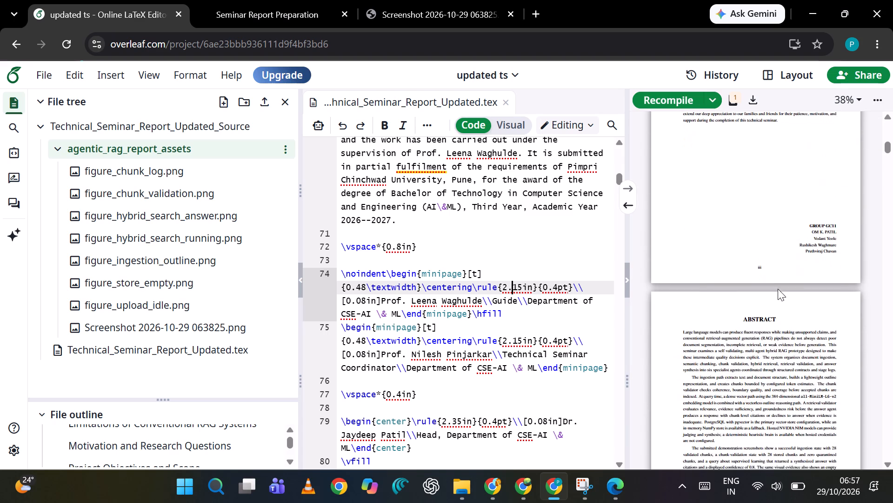
pyautogui.scroll(-8, 778, 289)
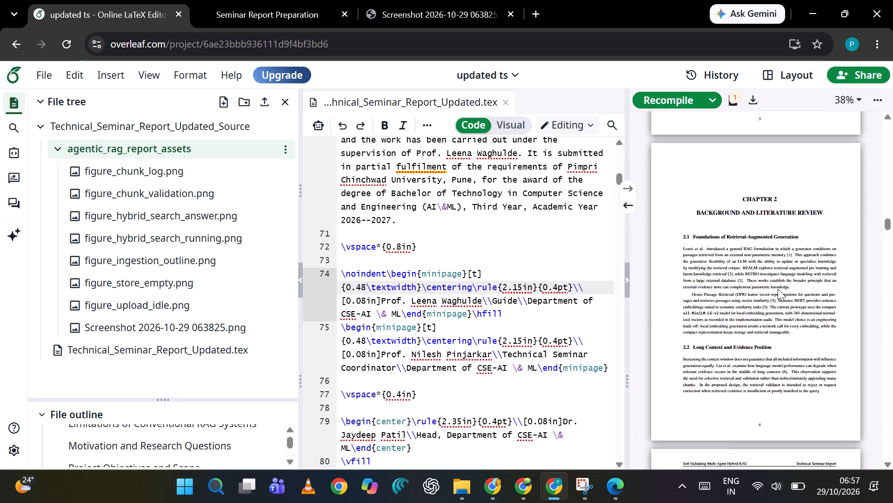
pyautogui.scroll(-8, 778, 289)
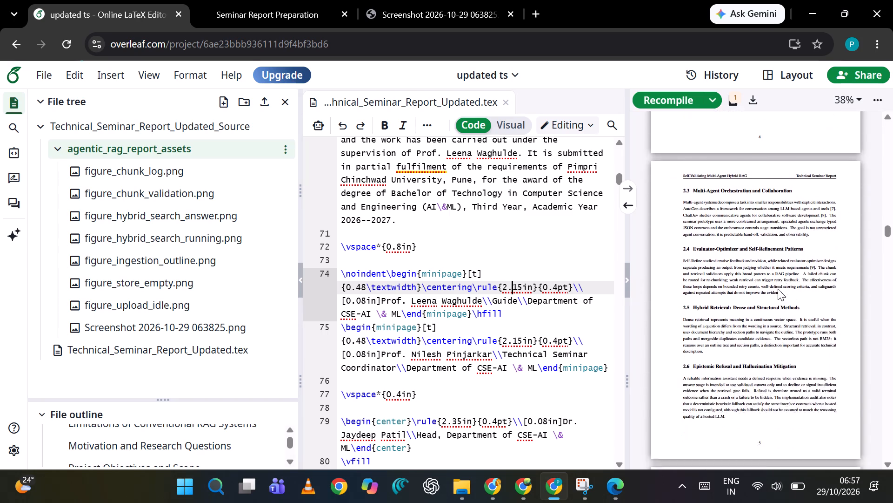
pyautogui.scroll(-9, 778, 289)
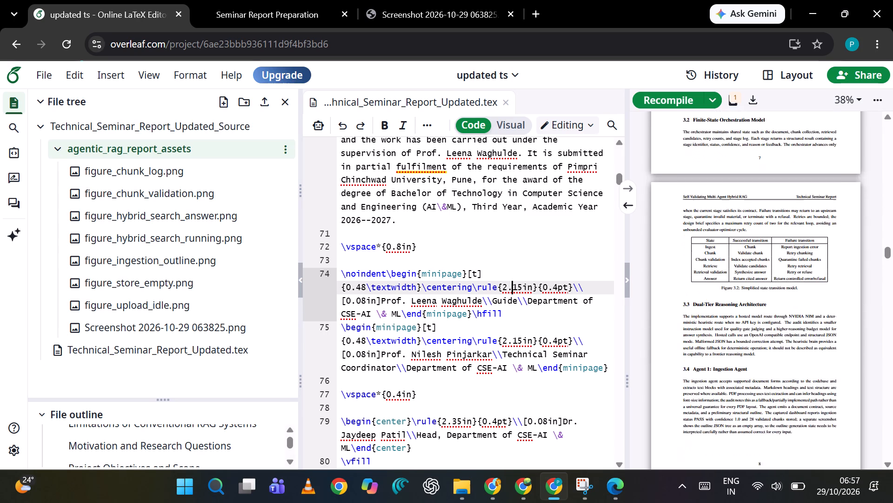
pyautogui.scroll(-8, 778, 289)
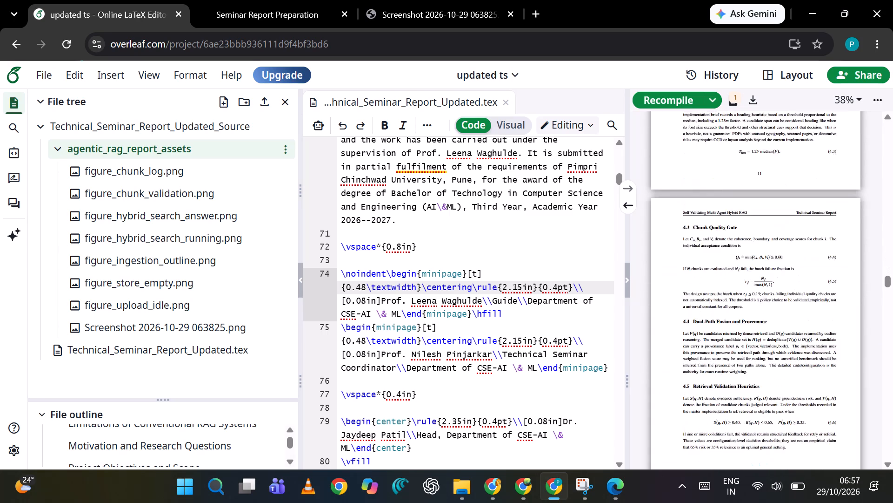
pyautogui.scroll(-1, 778, 289)
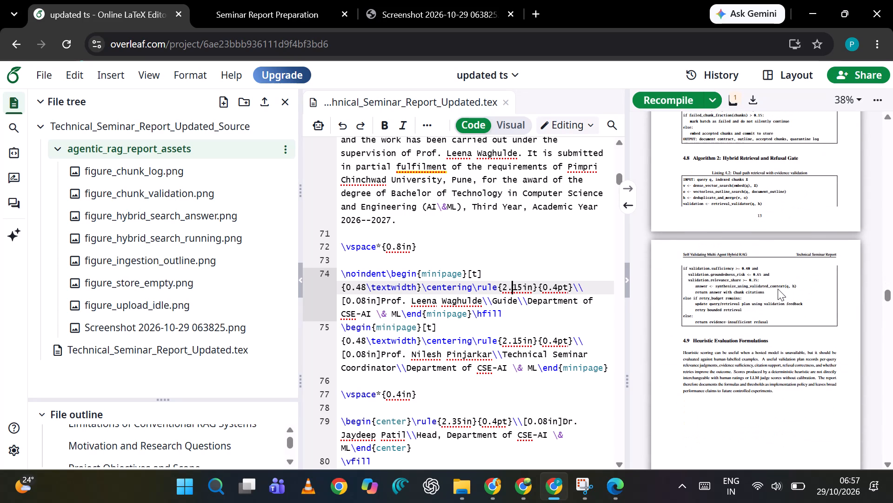
pyautogui.scroll(2, 778, 289)
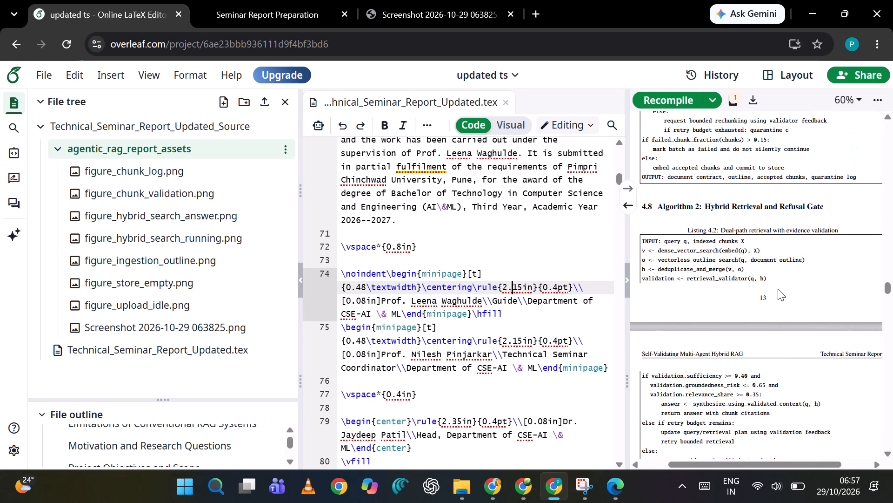
pyautogui.scroll(1, 778, 289)
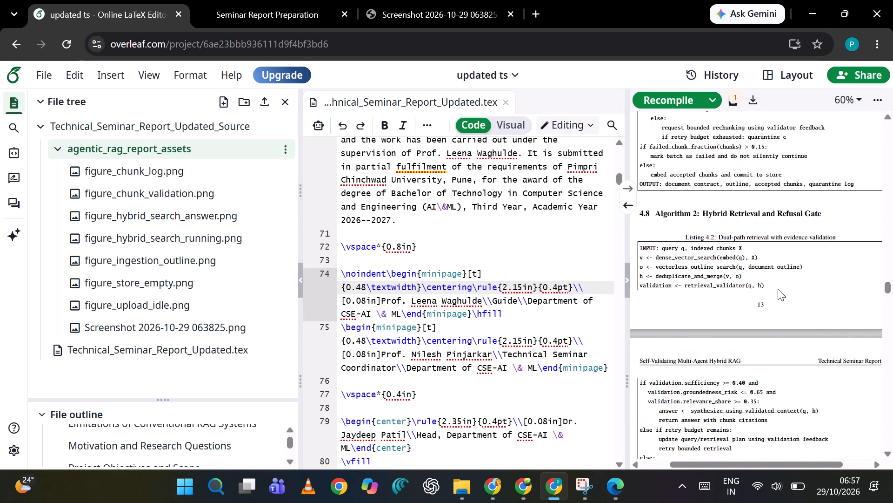
pyautogui.scroll(-3, 711, 239)
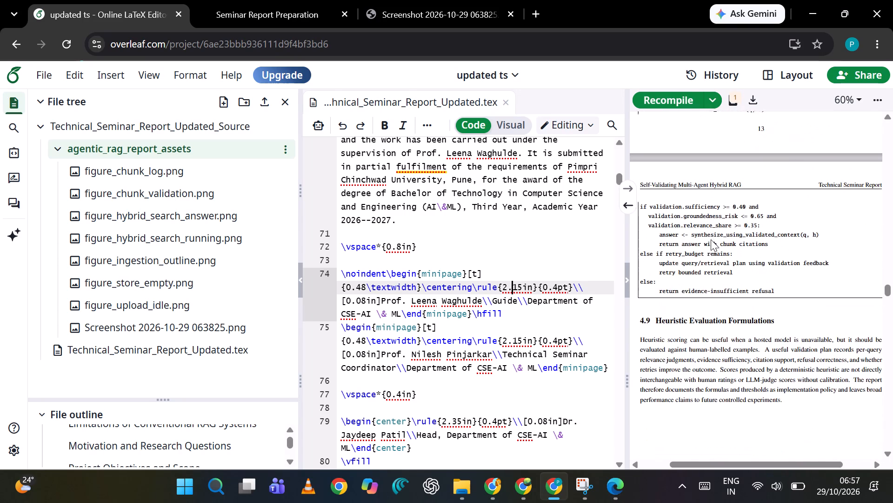
# Review the compiled report from Chapter 5 through the Core JSON Contract Schemas in Chapter A.
pyautogui.scroll(-3, 711, 239)
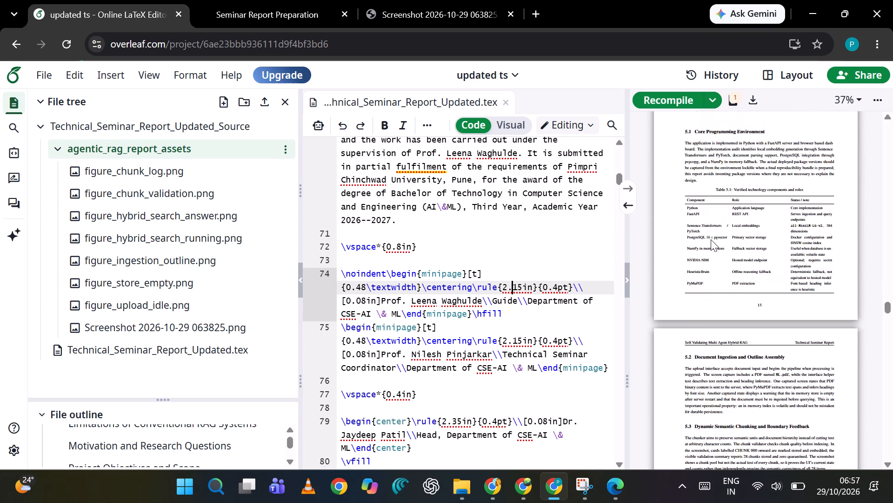
pyautogui.scroll(-1, 696, 190)
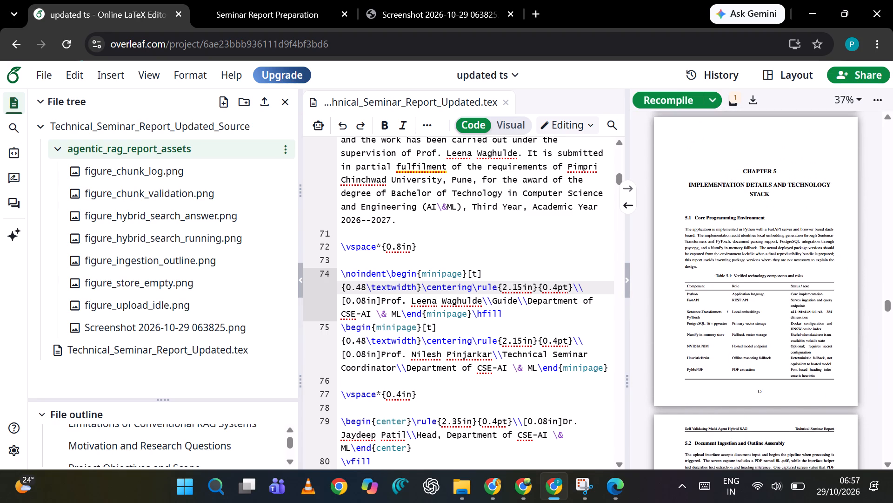
pyautogui.scroll(-6, 696, 190)
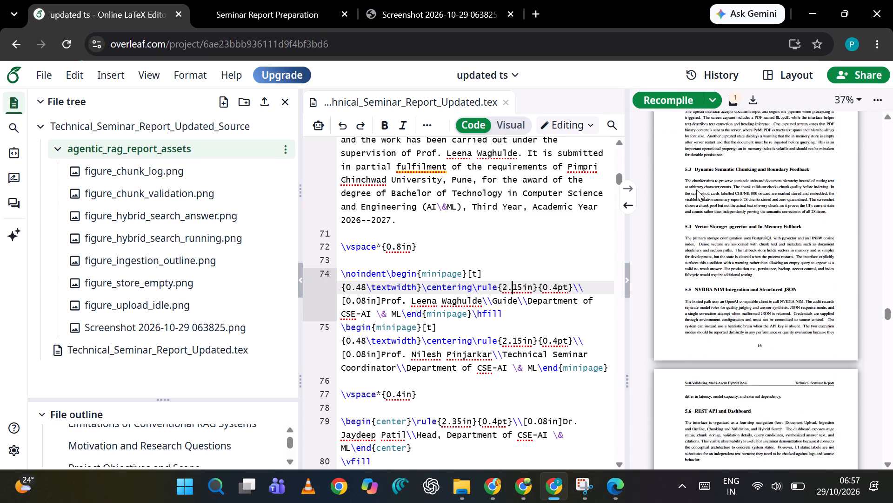
pyautogui.scroll(-5, 696, 190)
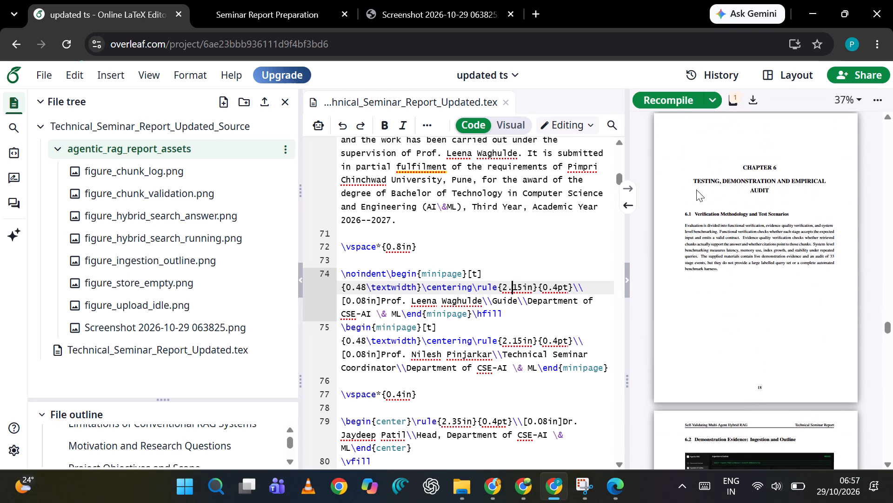
pyautogui.scroll(-9, 696, 190)
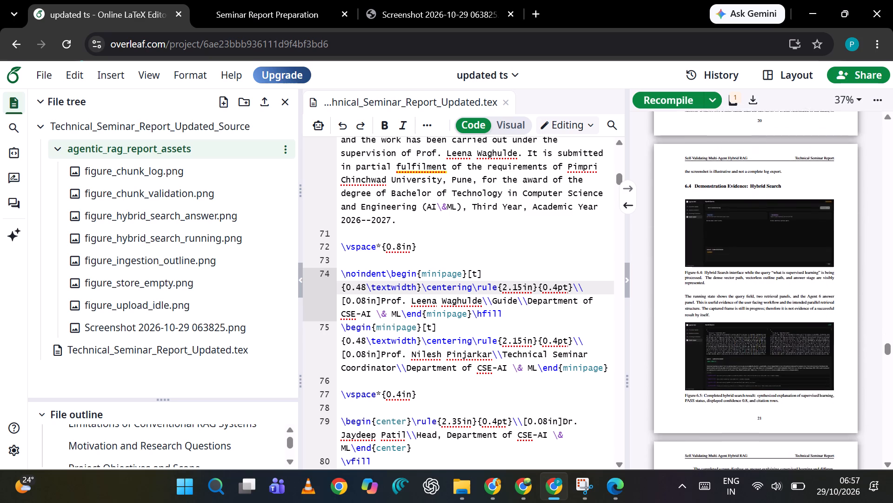
pyautogui.scroll(-10, 696, 190)
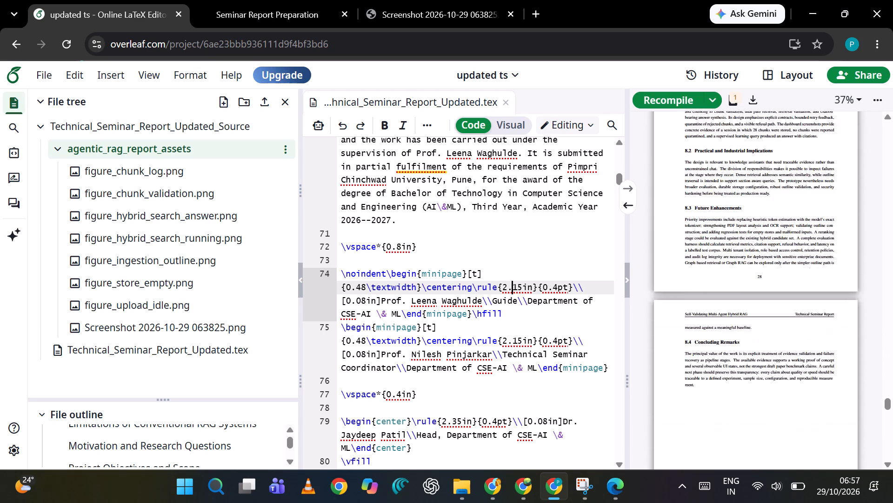
pyautogui.scroll(-10, 696, 190)
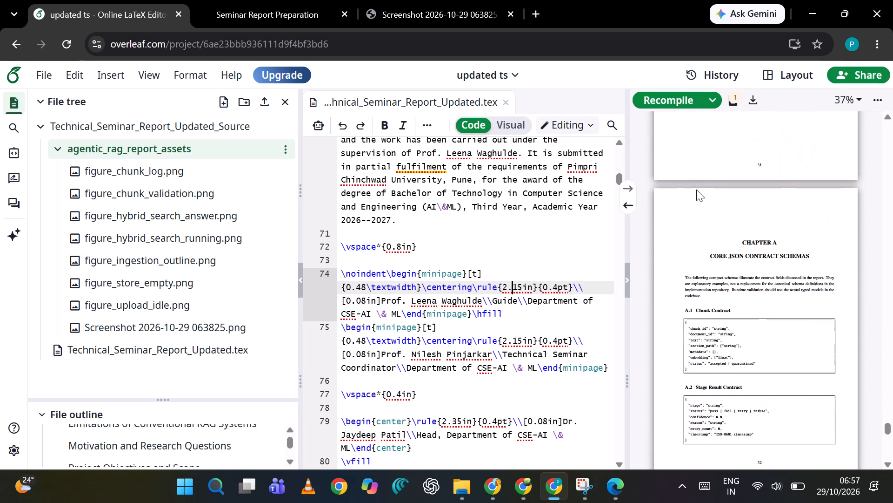
# Read the text of Chapter C, Finalization Checklist for University Submission, in the compiled report and look over the neighbouring Chapter B page.
pyautogui.scroll(-7, 696, 190)
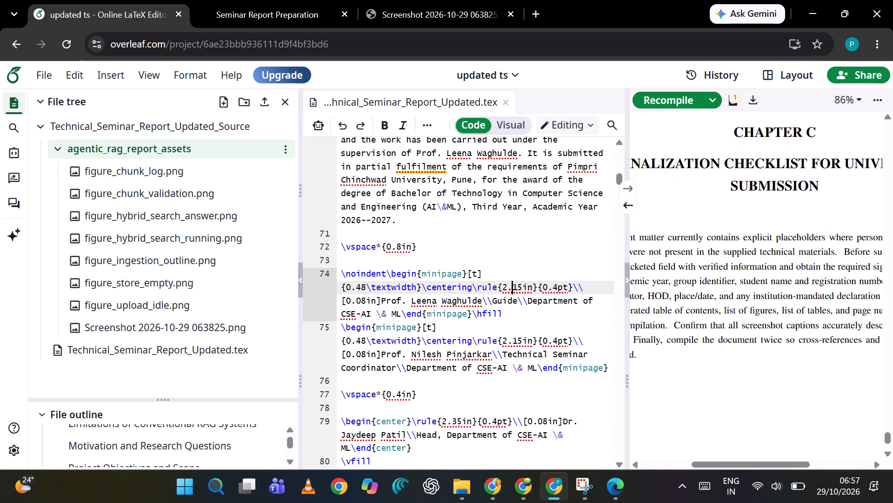
pyautogui.hscroll(1, 736, 292)
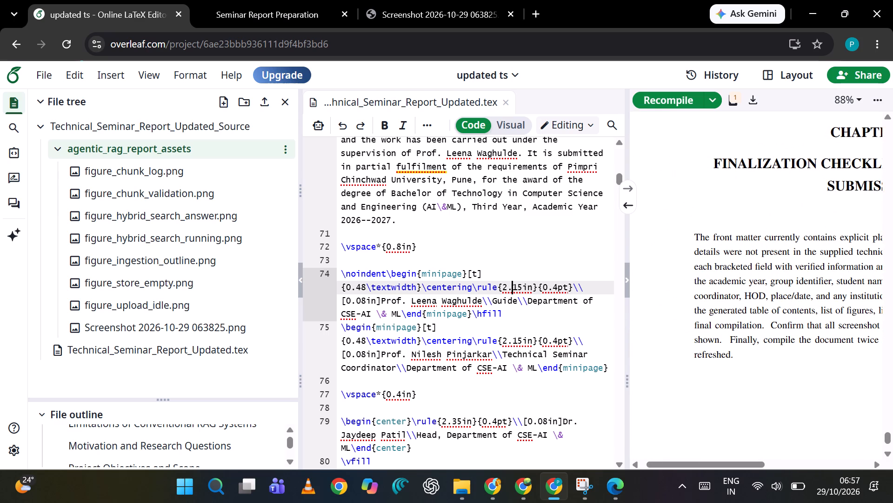
pyautogui.hscroll(-1, 793, 250)
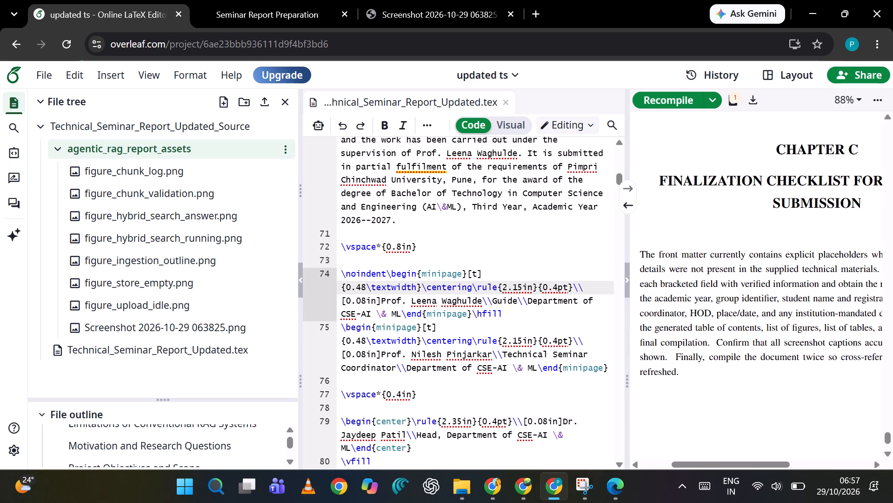
pyautogui.scroll(2, 793, 250)
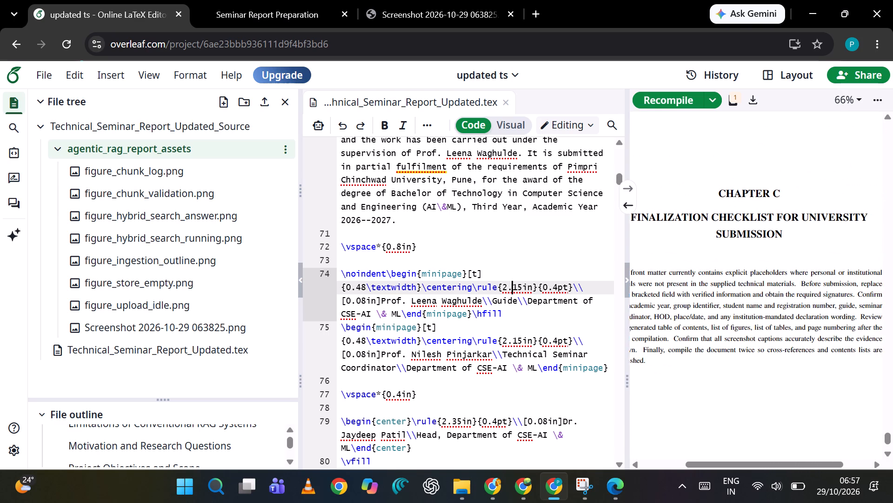
pyautogui.scroll(2, 793, 250)
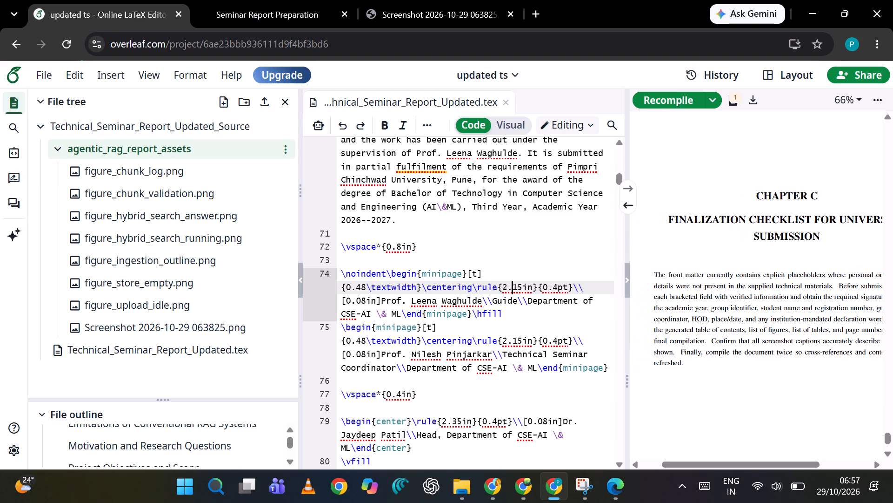
pyautogui.scroll(3, 793, 250)
pyautogui.scroll(-1, 793, 250)
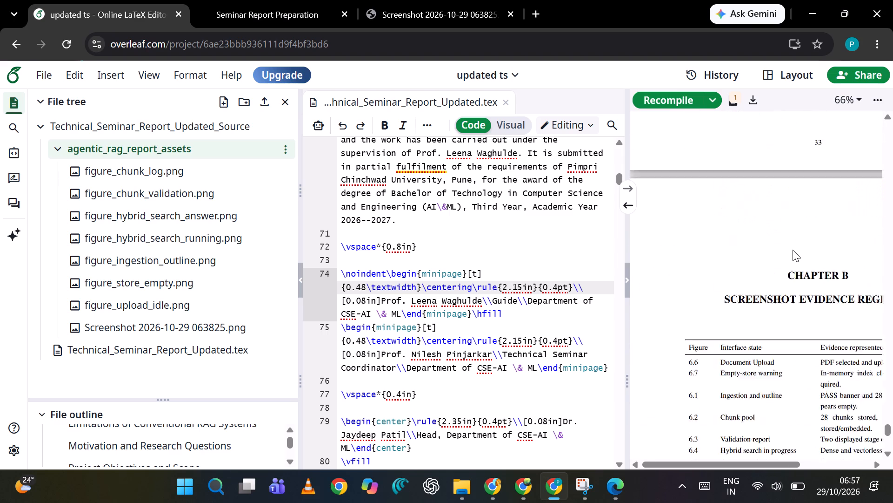
pyautogui.scroll(-1, 793, 250)
pyautogui.scroll(2, 793, 250)
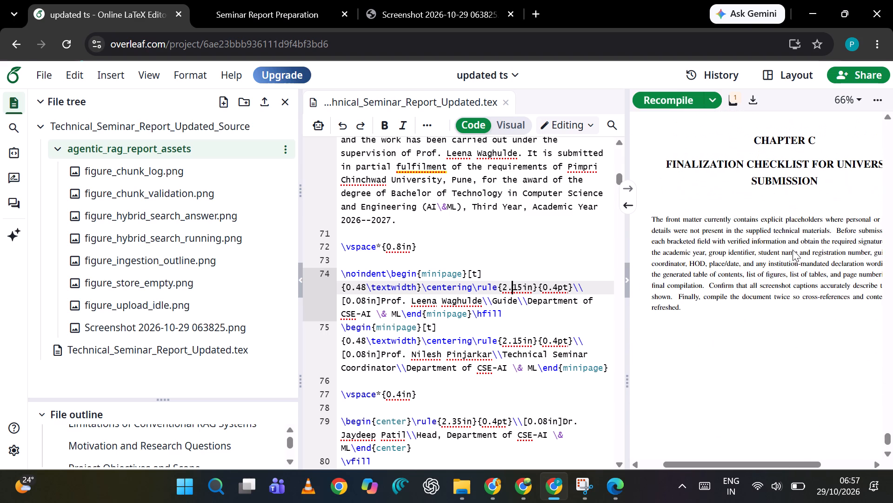
pyautogui.hscroll(-2, 749, 250)
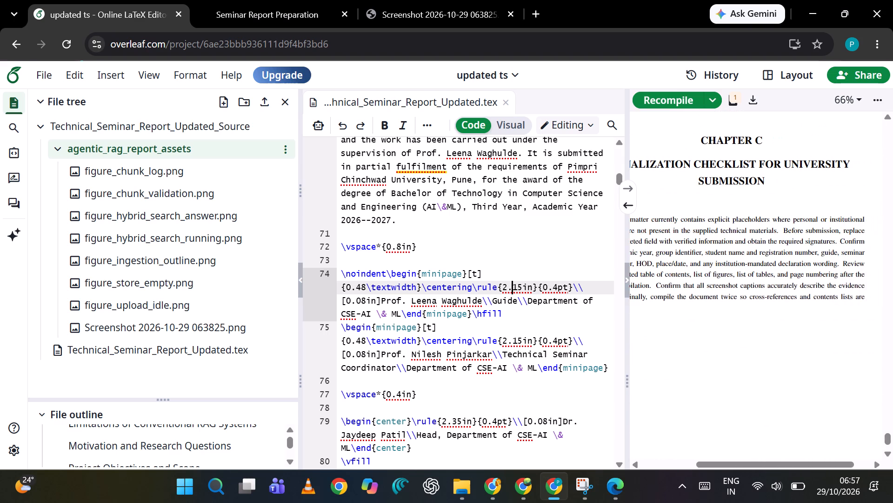
pyautogui.hscroll(-2, 749, 250)
pyautogui.scroll(1, 749, 250)
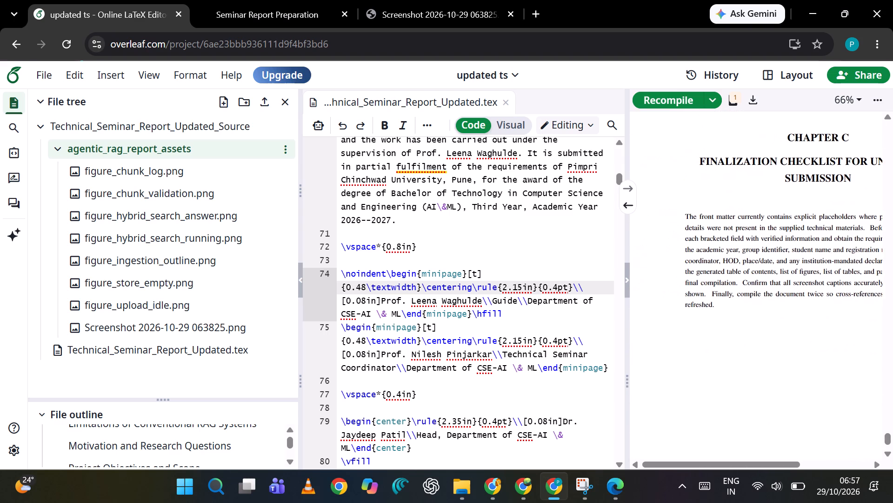
pyautogui.scroll(1, 749, 250)
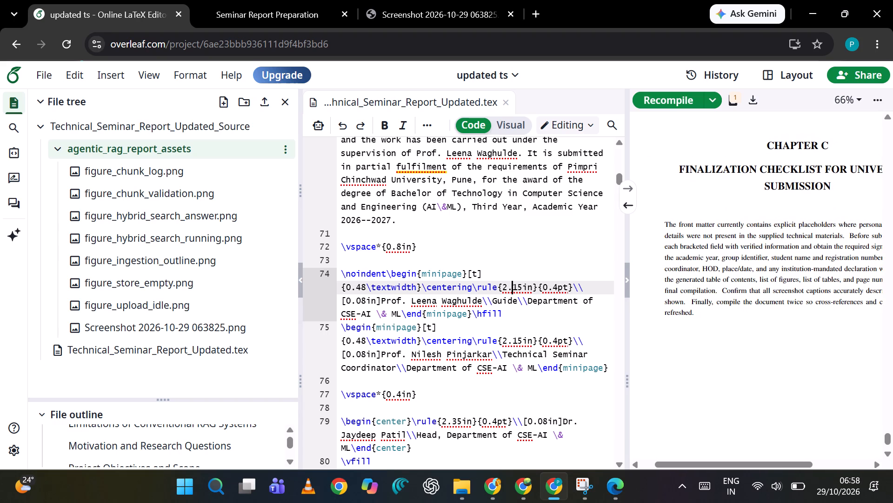
pyautogui.scroll(1, 749, 250)
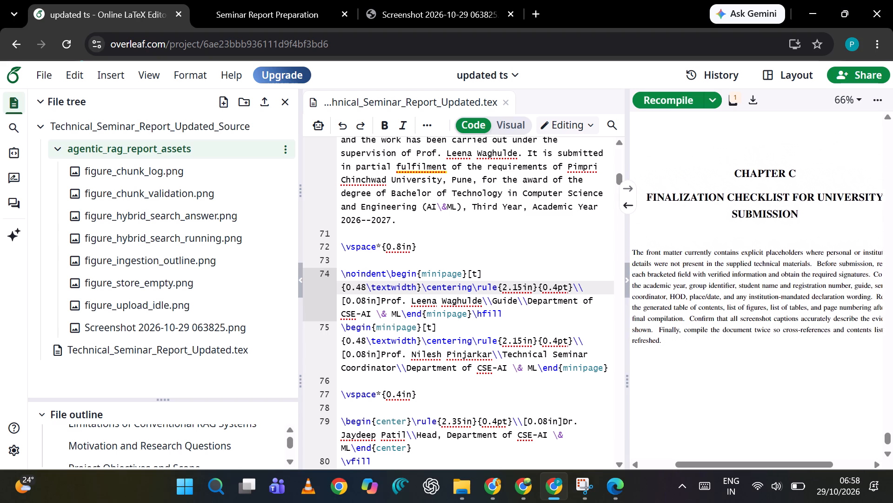
pyautogui.scroll(1, 749, 250)
pyautogui.scroll(-11, 749, 250)
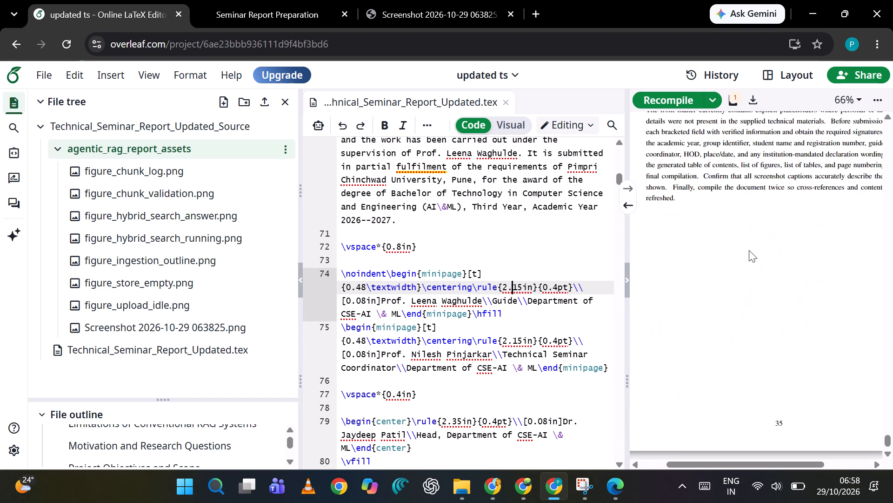
pyautogui.scroll(-6, 749, 250)
pyautogui.scroll(3, 749, 250)
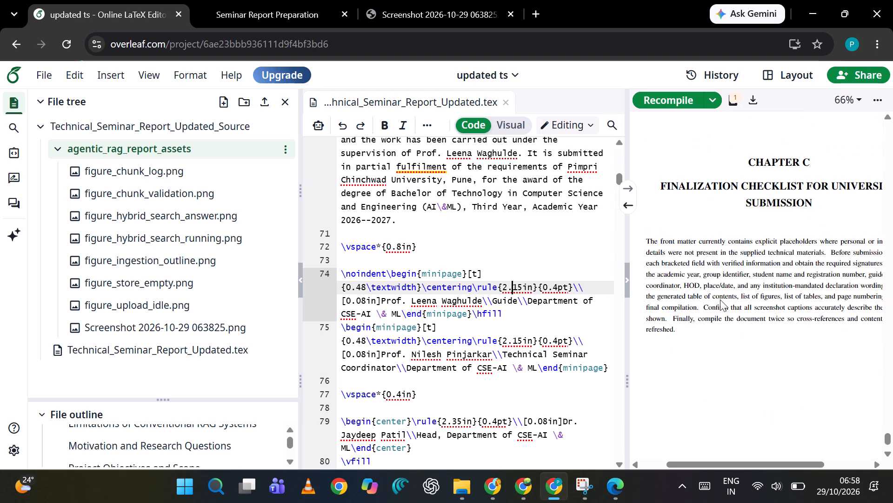
pyautogui.hscroll(-1, 732, 299)
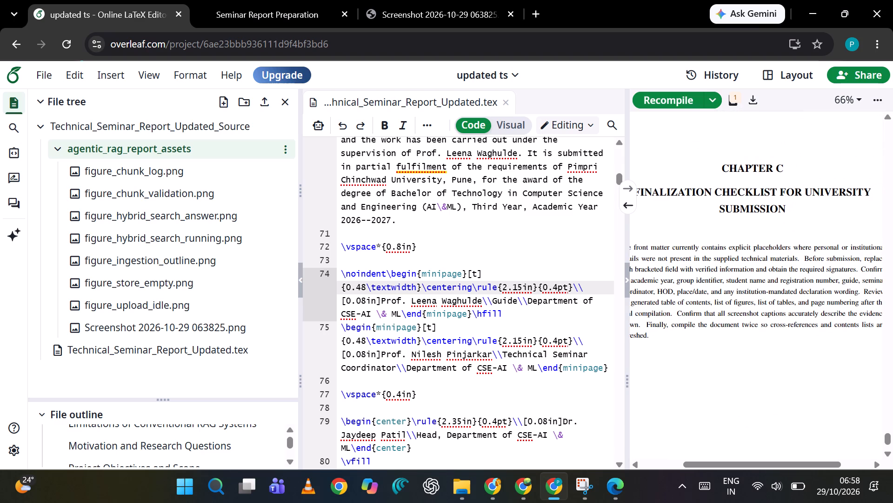
pyautogui.hscroll(-1, 732, 299)
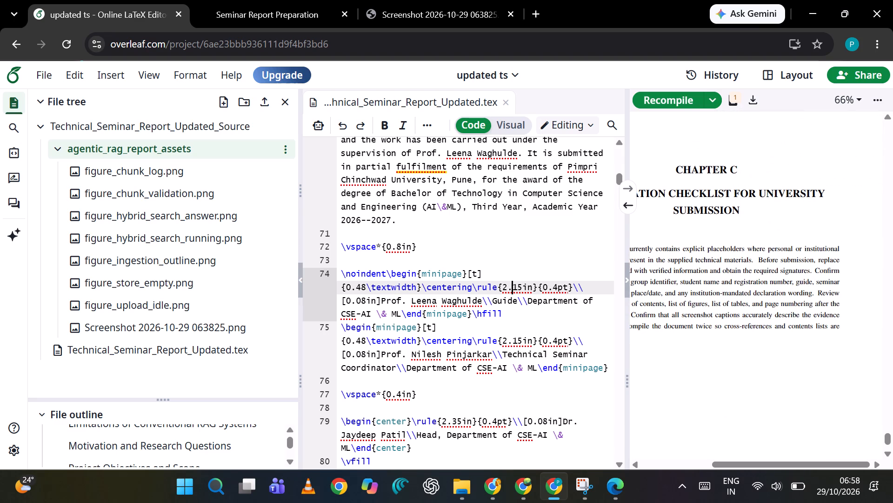
pyautogui.hscroll(1, 765, 292)
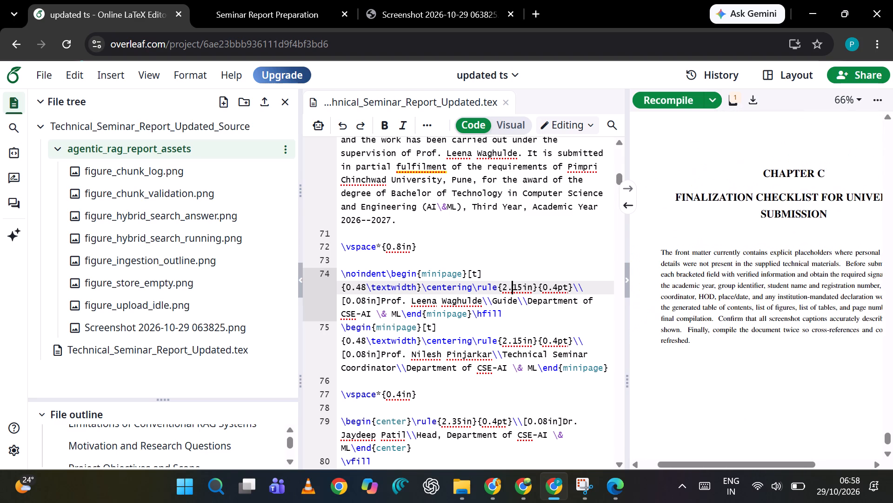
pyautogui.hscroll(2, 765, 292)
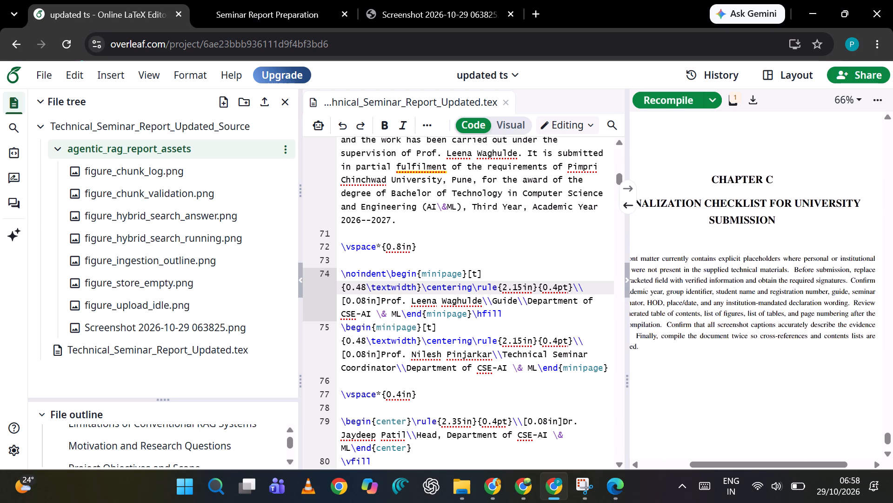
# Examine the Chapter B, Screenshot Evidence Register, page and its table in the compiled report.
pyautogui.hscroll(1, 765, 292)
pyautogui.scroll(3, 765, 292)
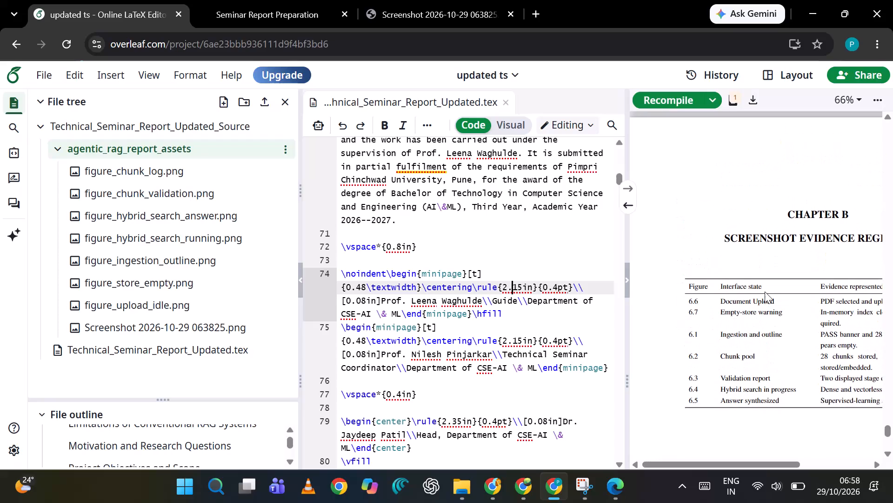
pyautogui.scroll(4, 765, 292)
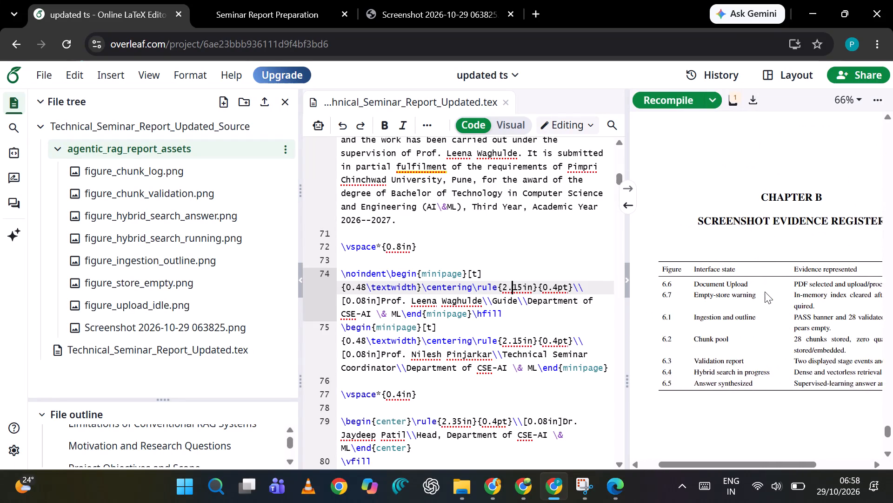
pyautogui.scroll(2, 765, 292)
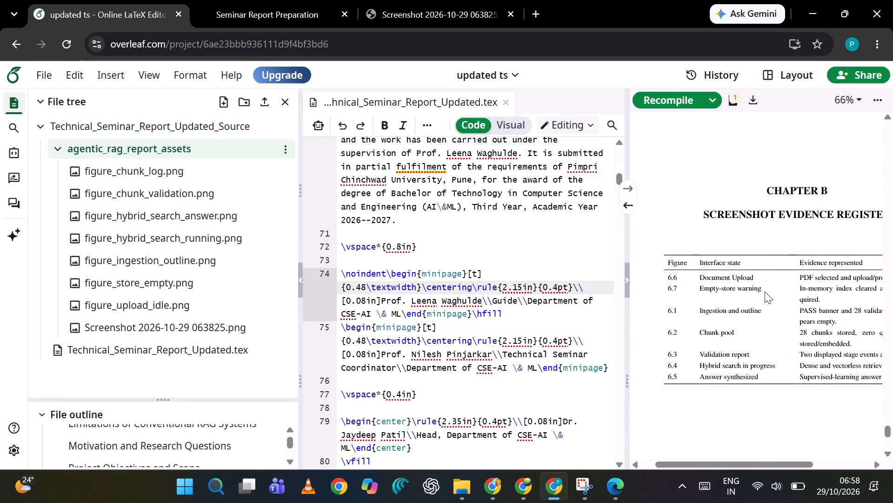
pyautogui.scroll(1, 765, 292)
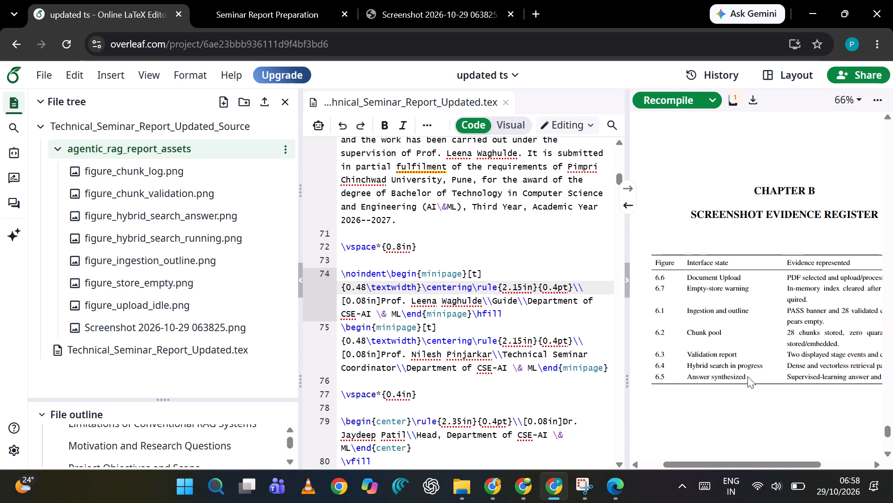
# In the LaTeX source, replace SCREENSHOT with OUTPUT IMAGES in the SCREENSHOT EVIDENCE REGISTER chapter title.
pyautogui.scroll(-12, 483, 417)
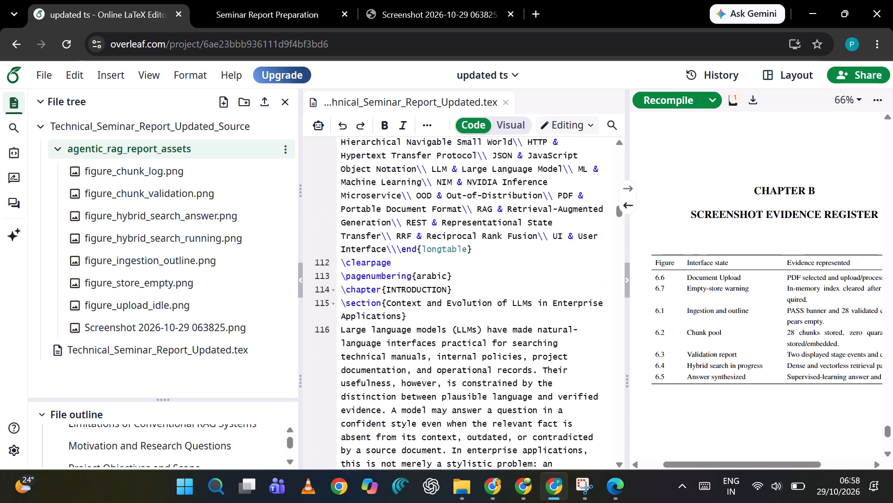
pyautogui.scroll(-20, 483, 417)
pyautogui.scroll(-13, 483, 417)
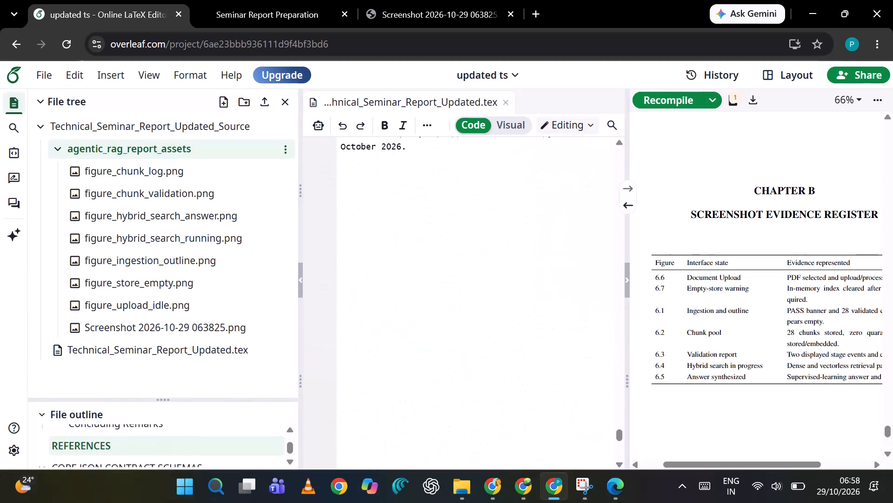
pyautogui.scroll(-9, 483, 417)
pyautogui.scroll(5, 483, 417)
pyautogui.scroll(-1, 483, 417)
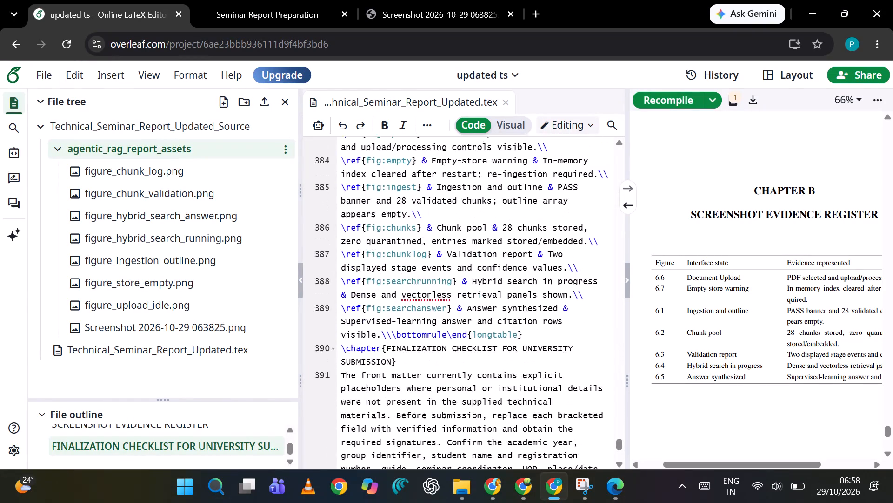
pyautogui.scroll(-1, 483, 417)
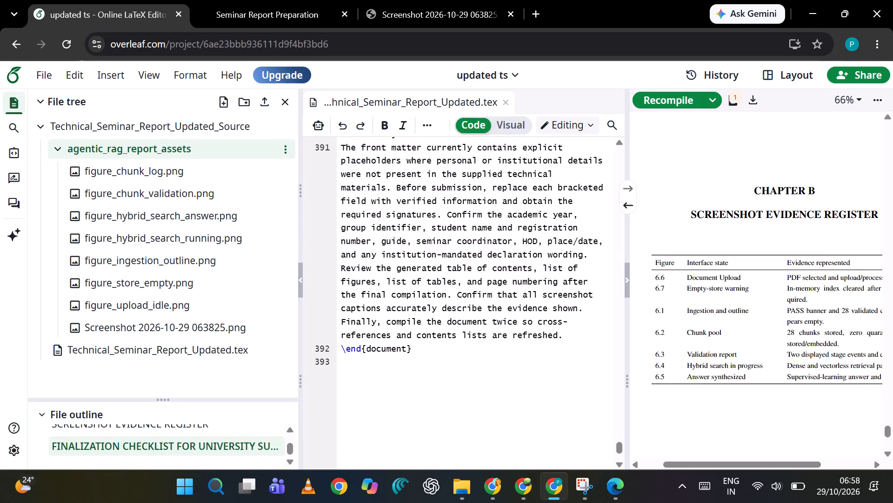
pyautogui.scroll(6, 541, 316)
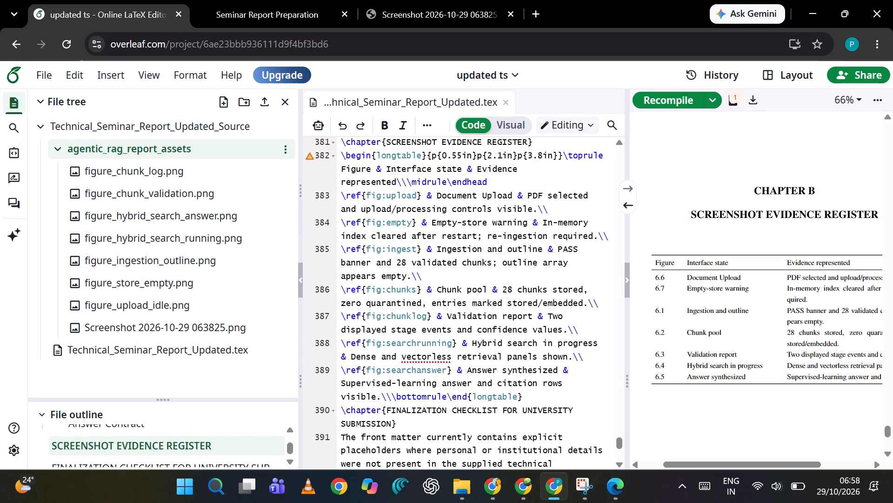
pyautogui.scroll(2, 541, 316)
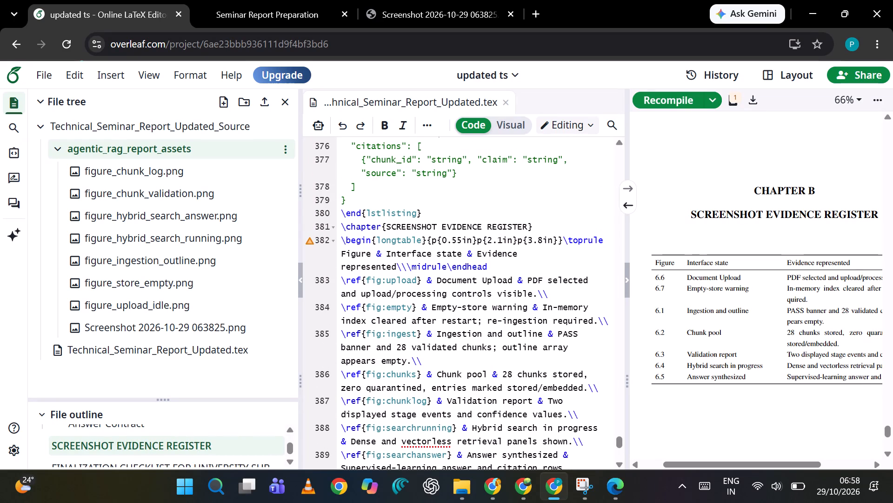
pyautogui.doubleClick(396, 229)
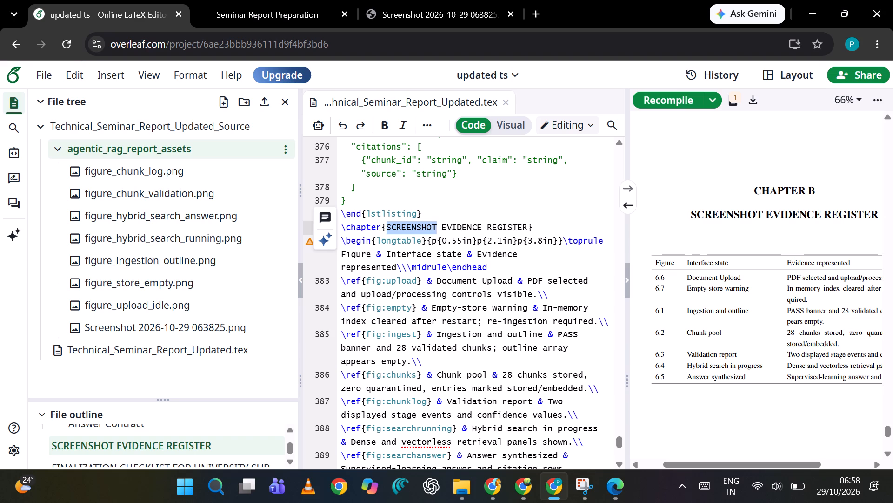
pyautogui.write('Ou')
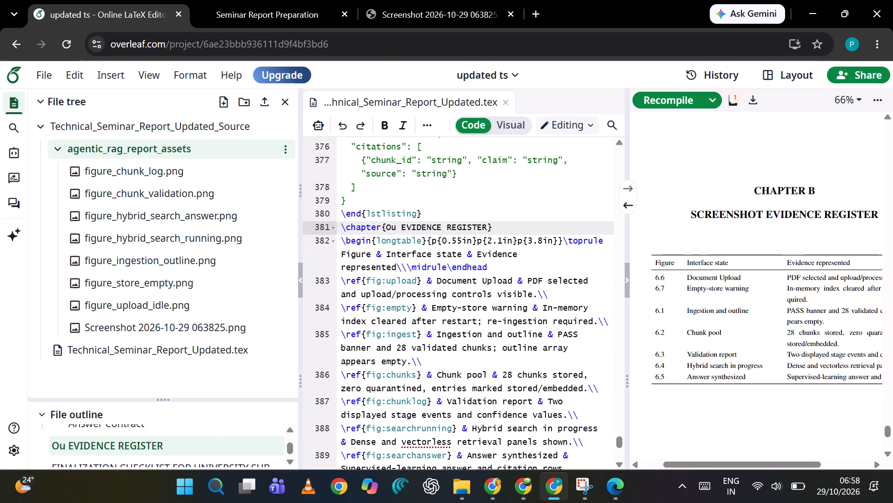
pyautogui.write('\\\\')
pyautogui.press('BackSpace')
pyautogui.press('BackSpace')
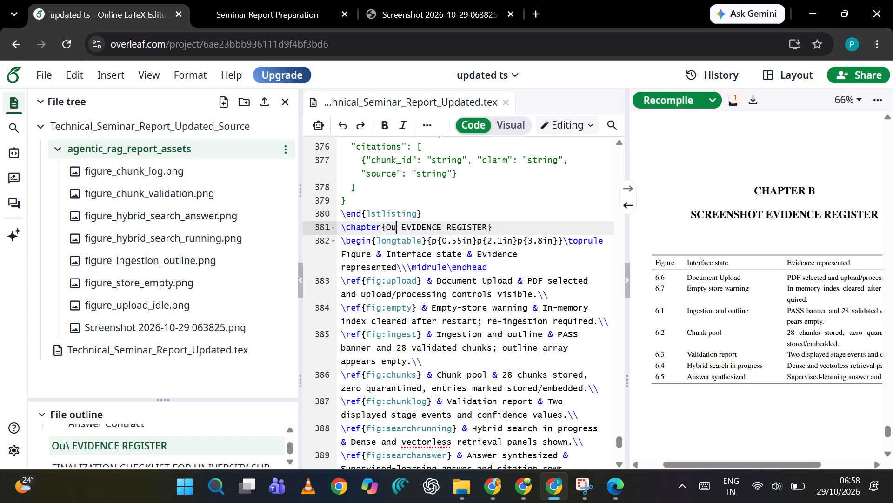
pyautogui.press('BackSpace')
pyautogui.press('BackSpace')
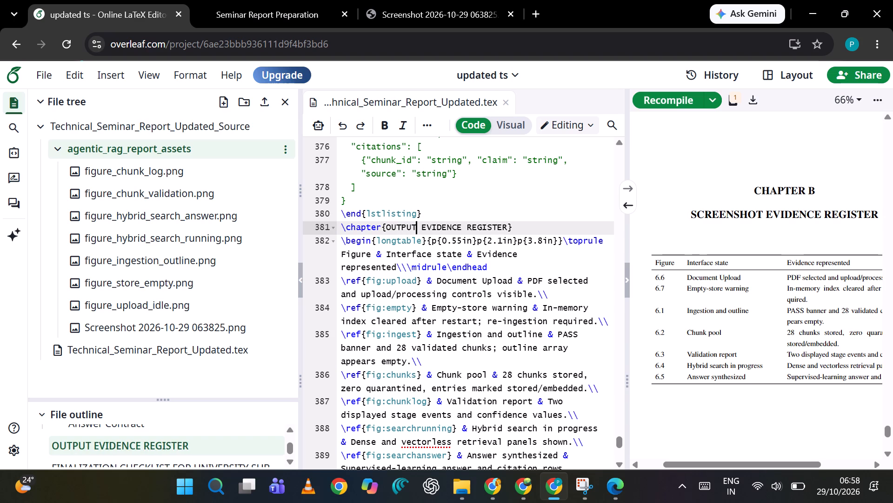
pyautogui.press('space')
pyautogui.write('IMAGE')
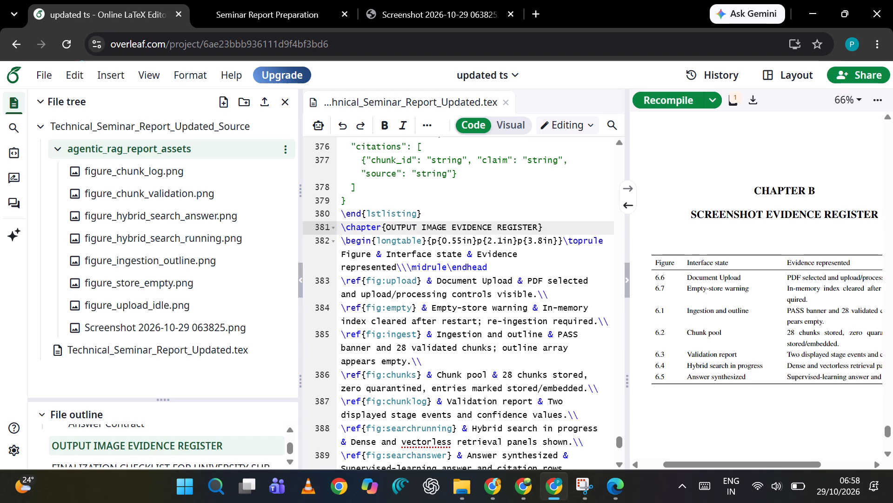
pyautogui.press('s')
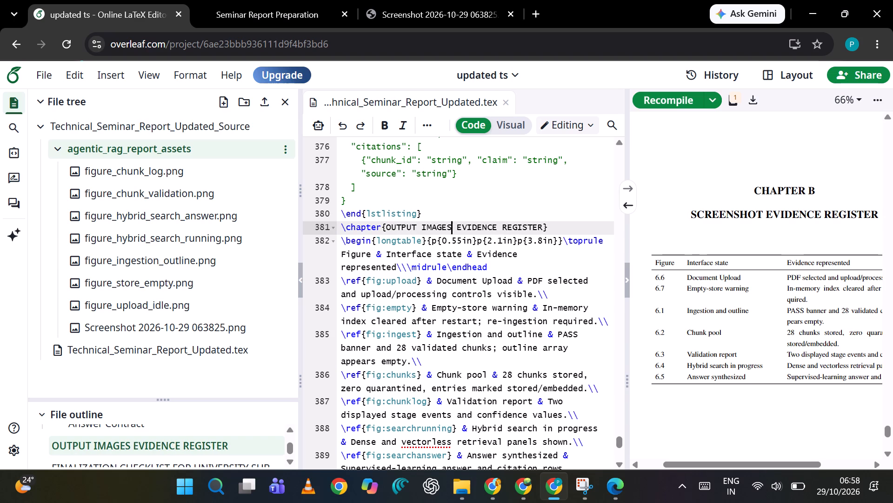
# Look over the Chapter A, Core JSON Contract Schemas, pages preceding Chapter B in the compiled report.
pyautogui.scroll(4, 770, 298)
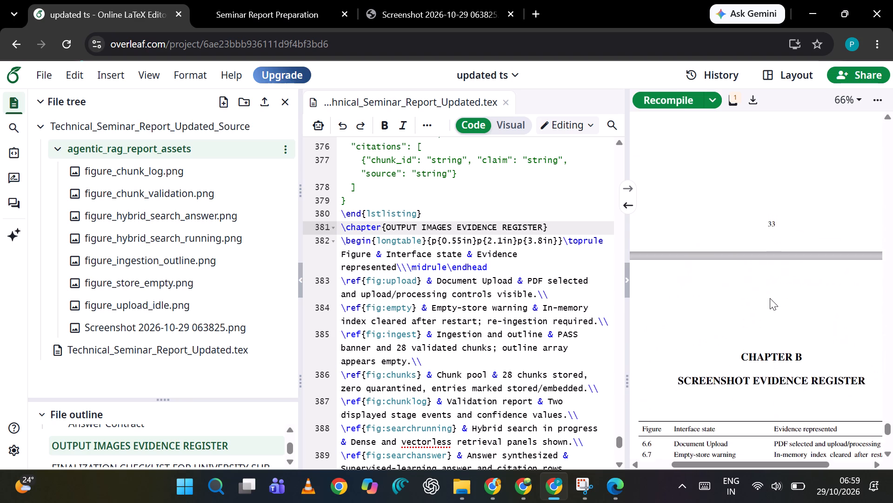
pyautogui.scroll(4, 770, 298)
pyautogui.scroll(-1, 770, 298)
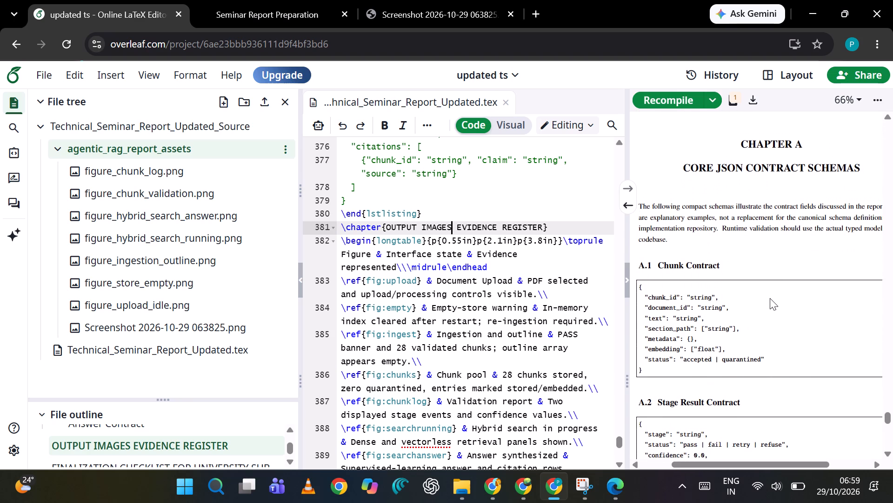
pyautogui.scroll(-1, 770, 298)
pyautogui.hscroll(1, 759, 244)
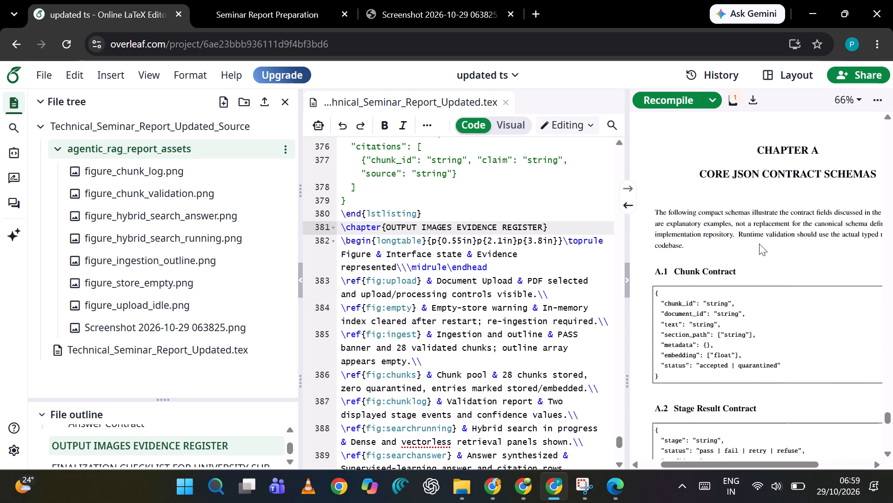
pyautogui.hscroll(2, 759, 244)
pyautogui.hscroll(-1, 759, 244)
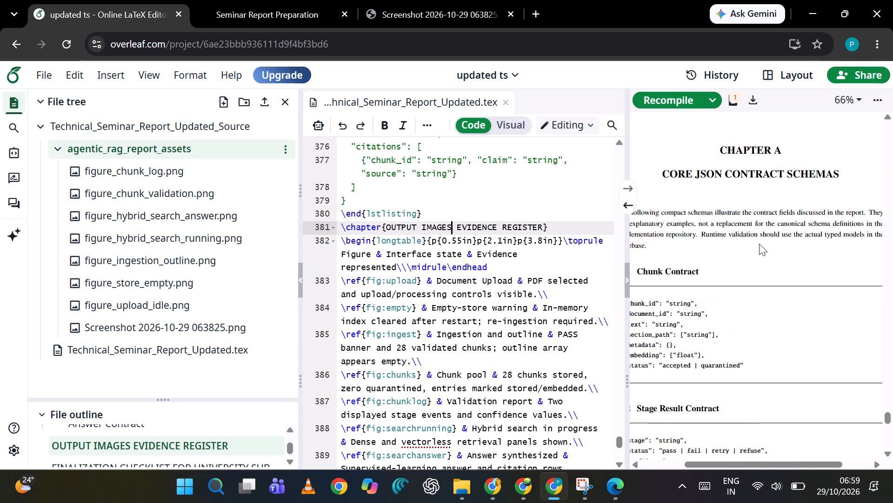
pyautogui.scroll(-1, 759, 244)
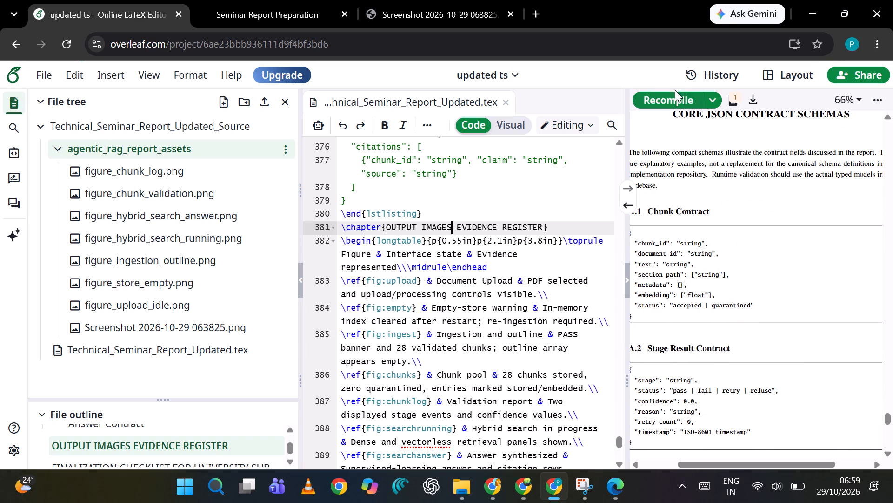
# Recompile the report with the edited evidence register chapter title.
pyautogui.click(667, 98)
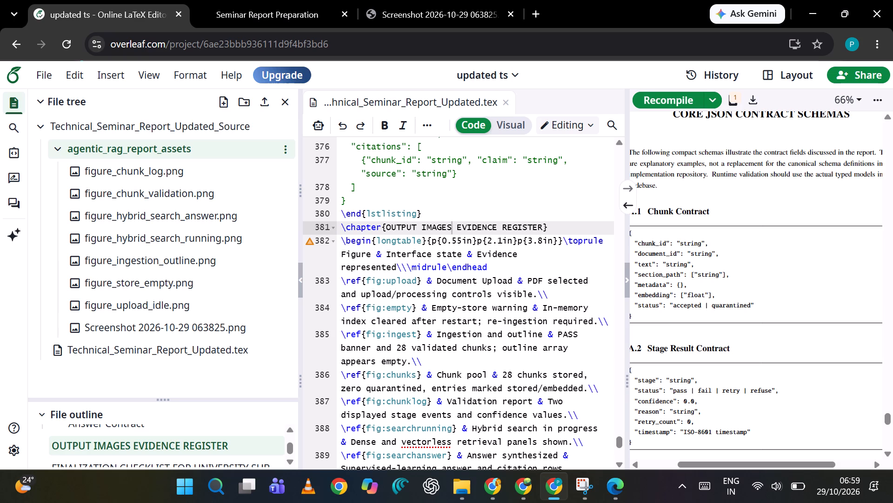
# Review the recompiled report's appendix pages from Chapter A through Chapter C, as well as its title page.
pyautogui.scroll(-1, 694, 240)
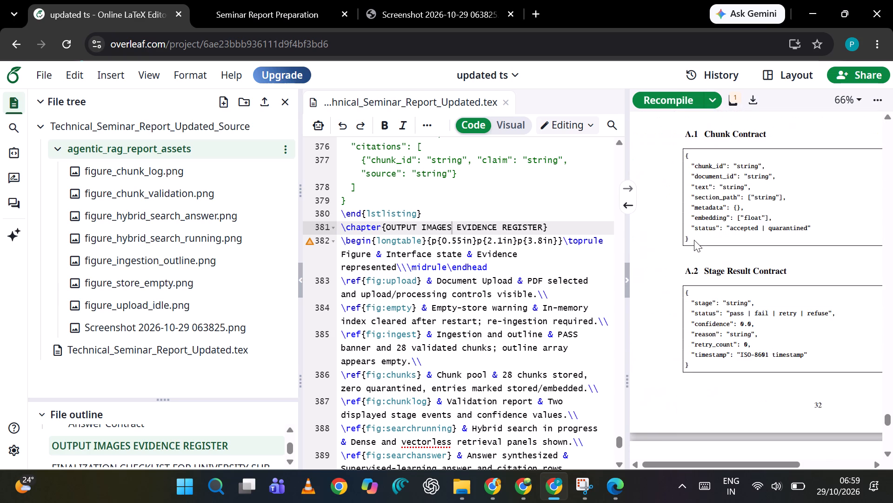
pyautogui.scroll(-12, 694, 240)
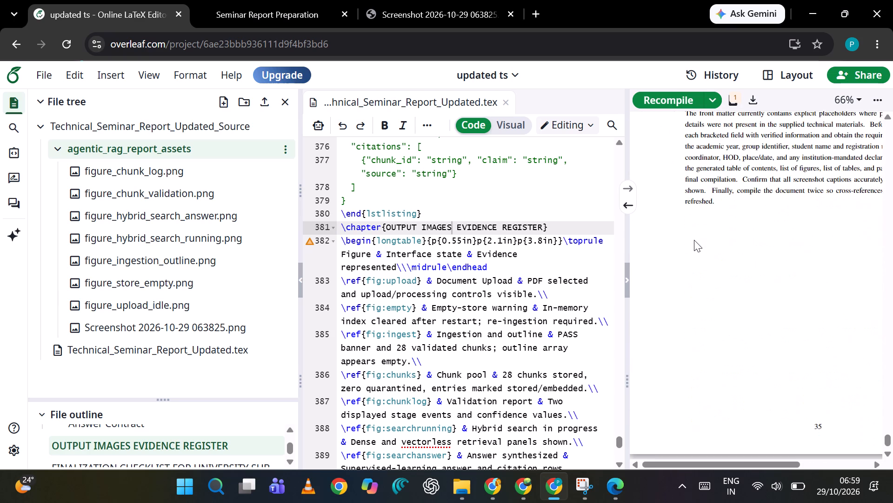
pyautogui.scroll(-2, 693, 238)
pyautogui.scroll(9, 693, 238)
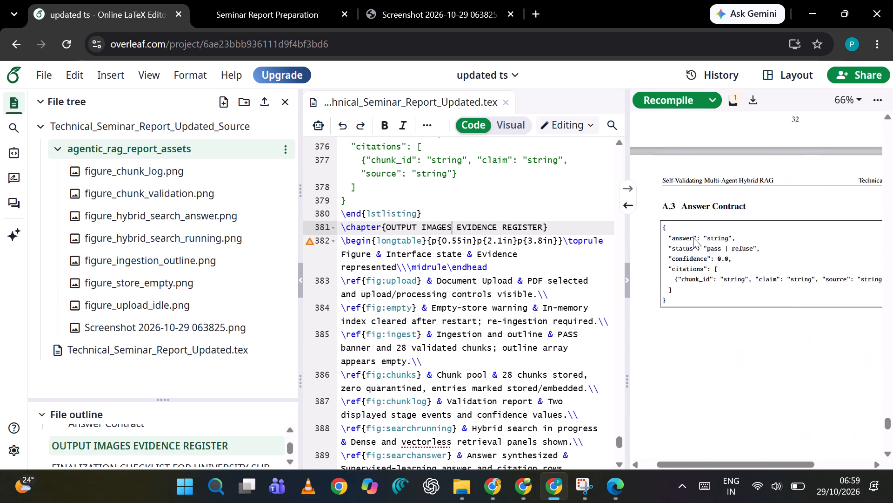
pyautogui.scroll(11, 693, 238)
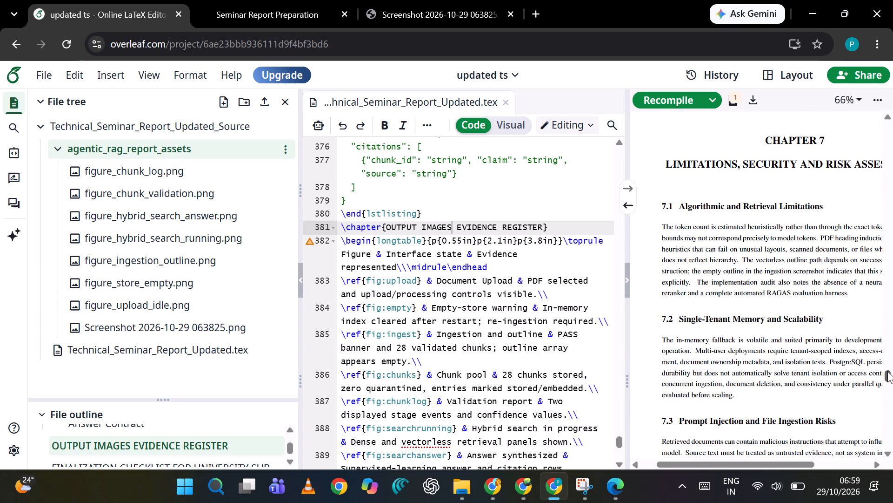
pyautogui.moveTo(889, 371); pyautogui.dragTo(885, 60)
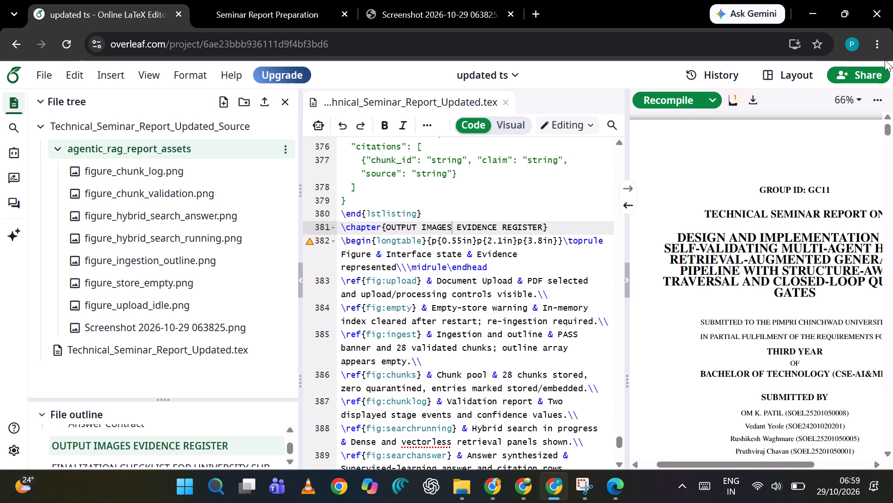
pyautogui.hscroll(-1, 754, 251)
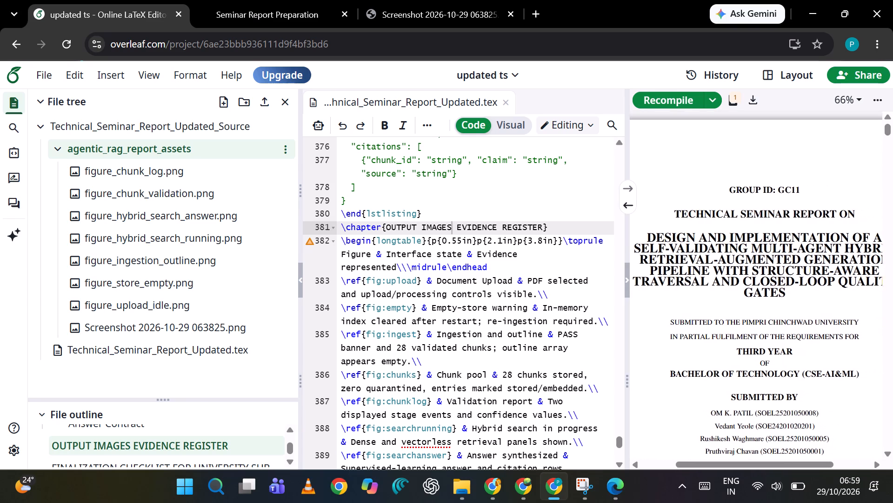
pyautogui.hscroll(-2, 754, 251)
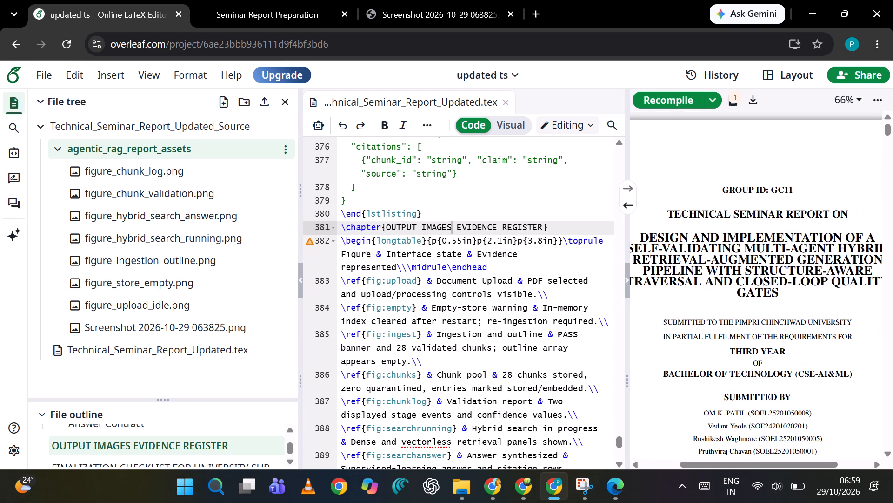
pyautogui.hscroll(2, 749, 278)
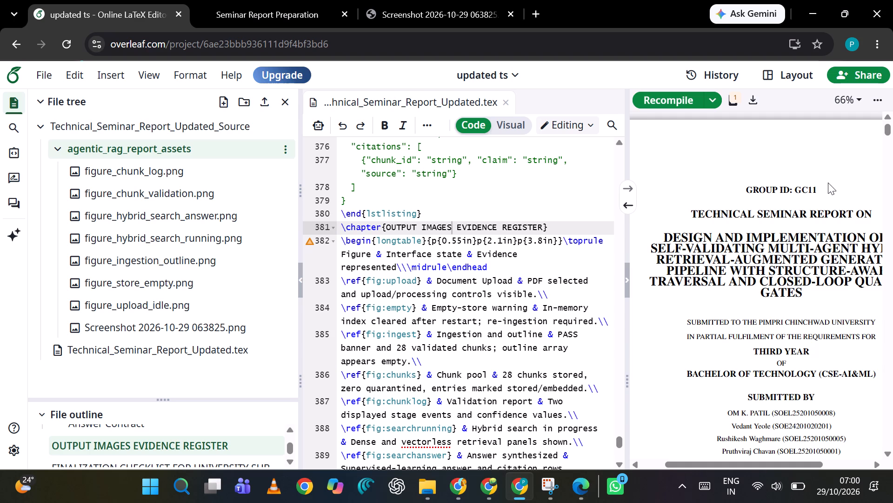
# Download the compiled seminar report as a PDF.
pyautogui.scroll(-1, 854, 289)
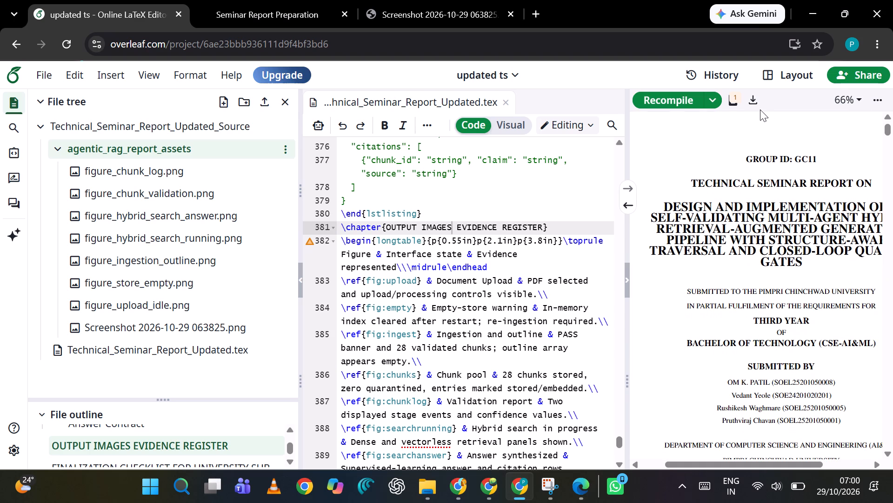
pyautogui.click(749, 101)
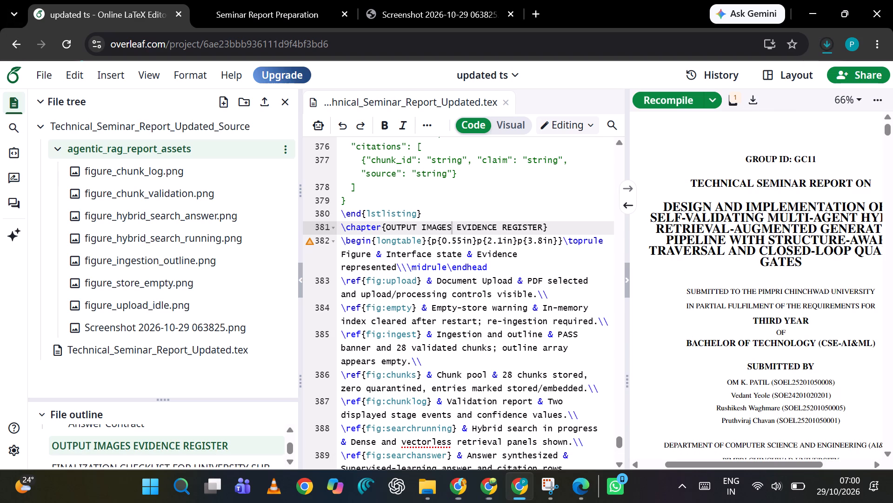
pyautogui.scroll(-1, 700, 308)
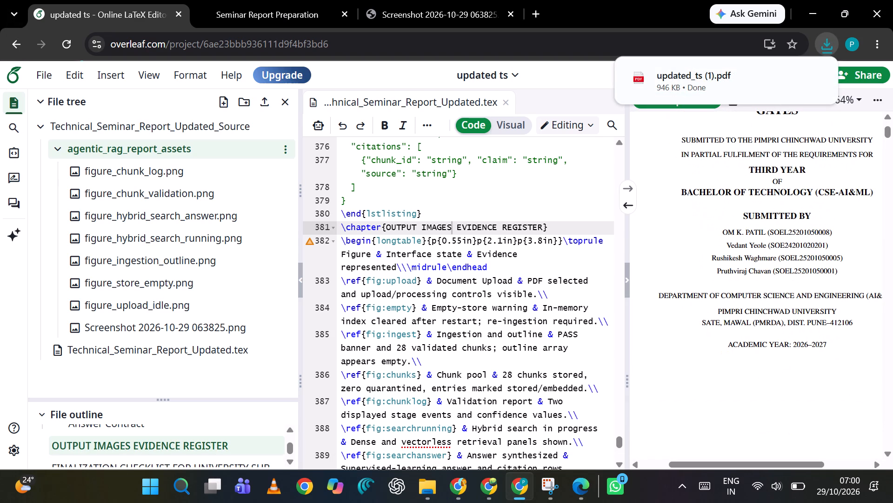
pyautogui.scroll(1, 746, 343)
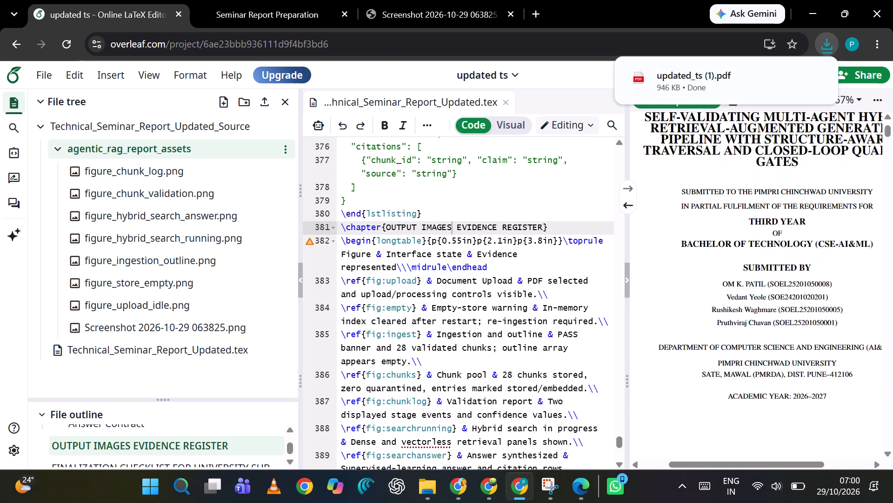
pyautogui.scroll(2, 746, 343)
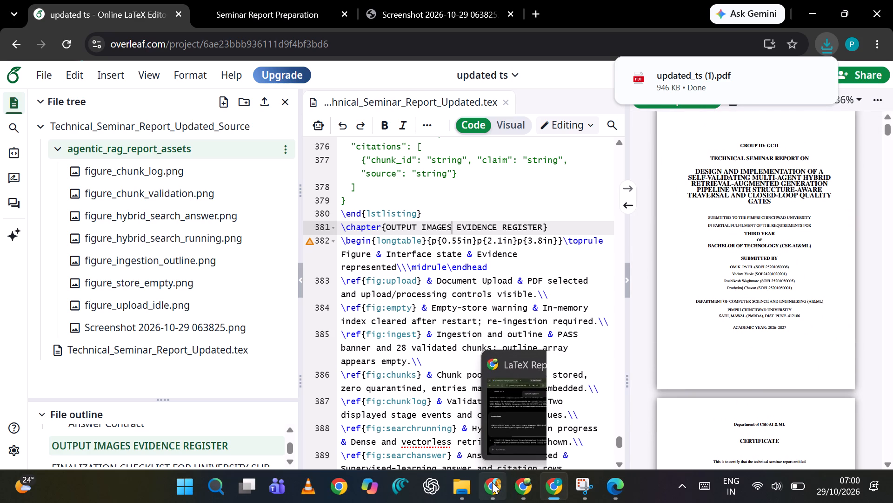